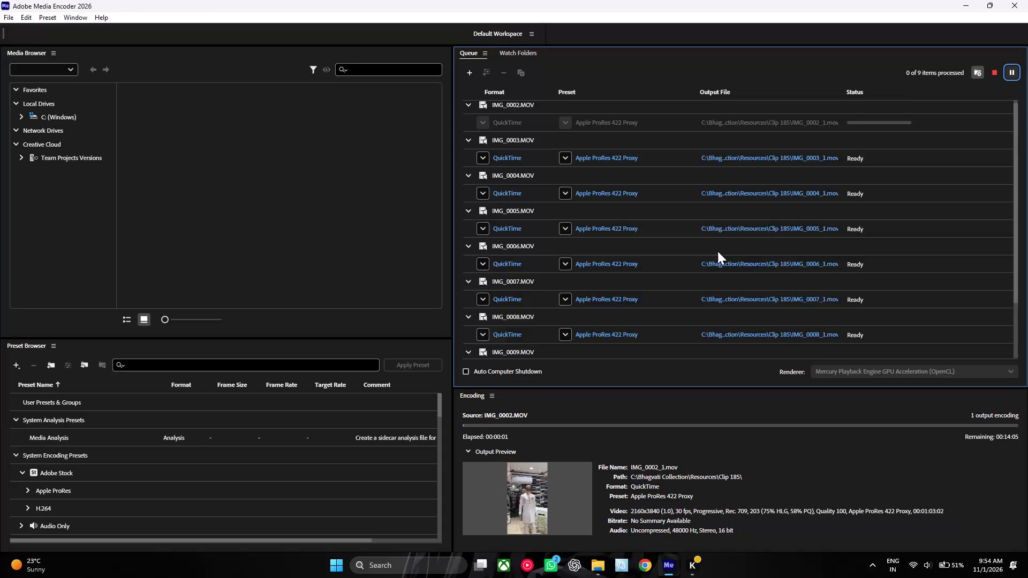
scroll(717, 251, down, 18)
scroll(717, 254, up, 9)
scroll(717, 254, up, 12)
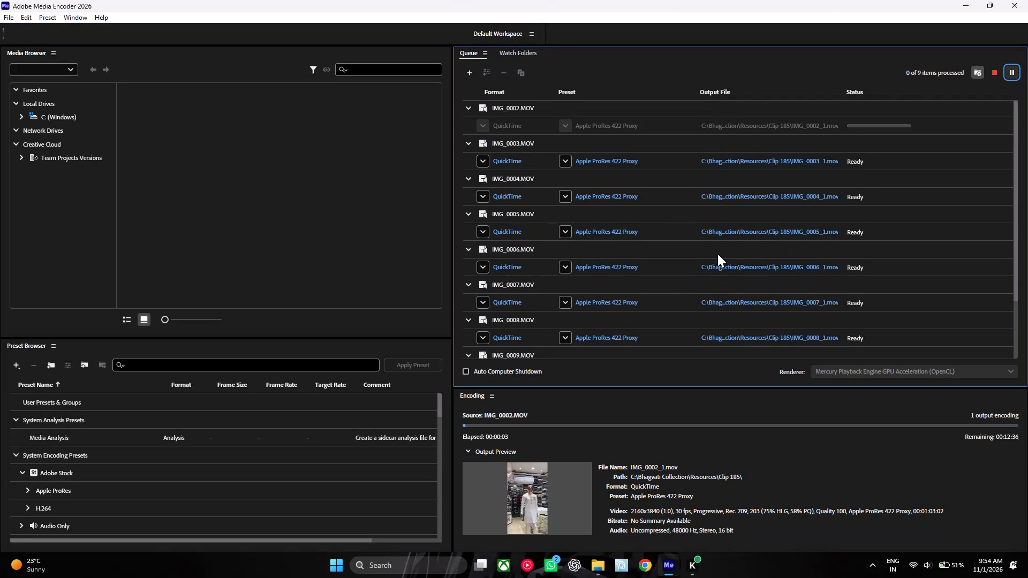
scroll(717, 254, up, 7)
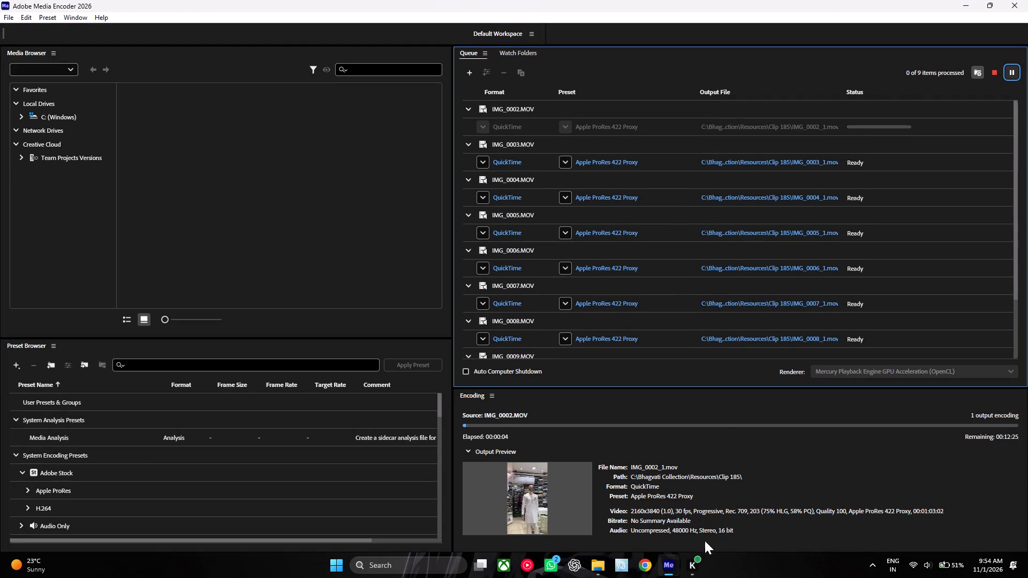
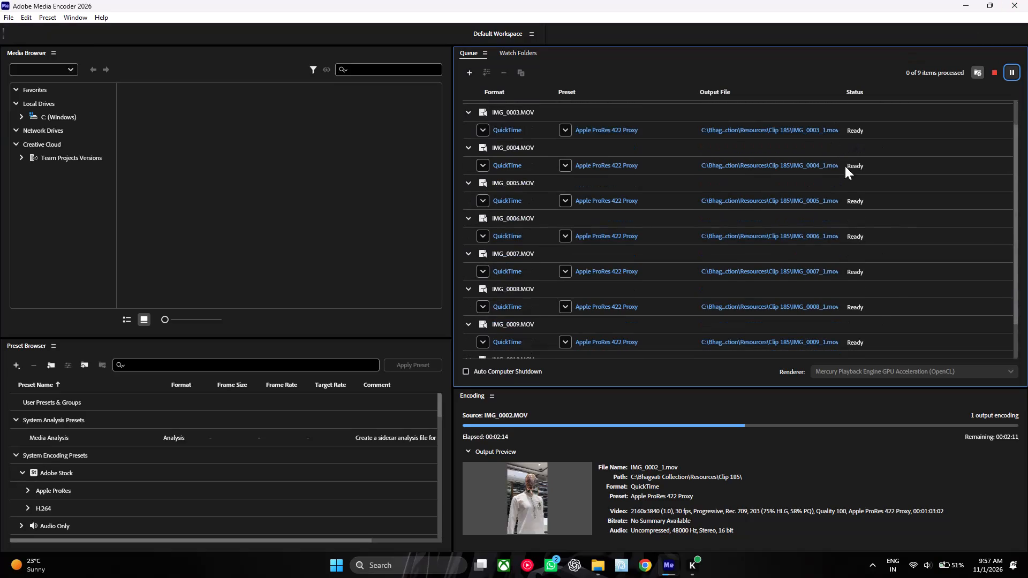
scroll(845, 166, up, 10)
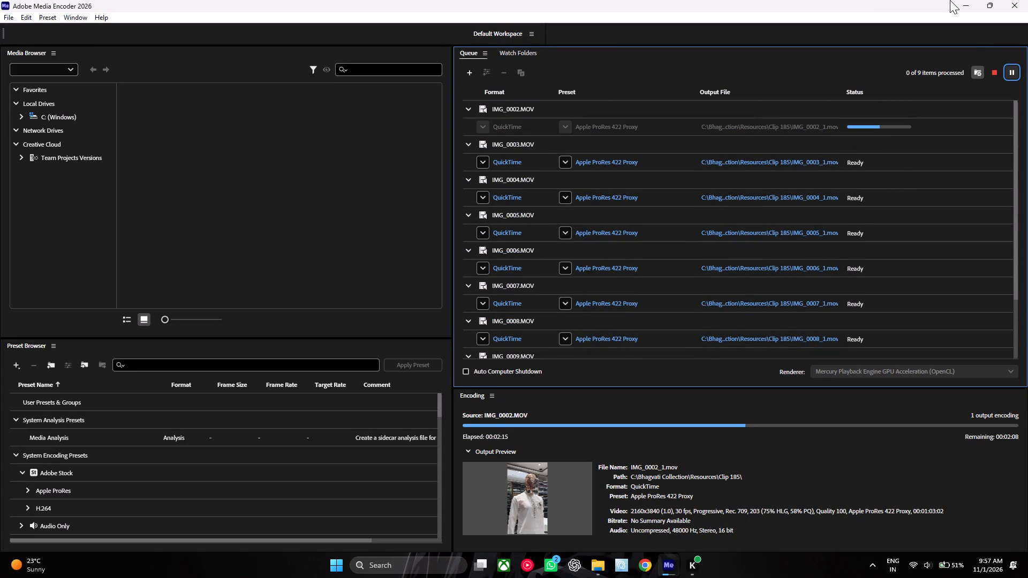
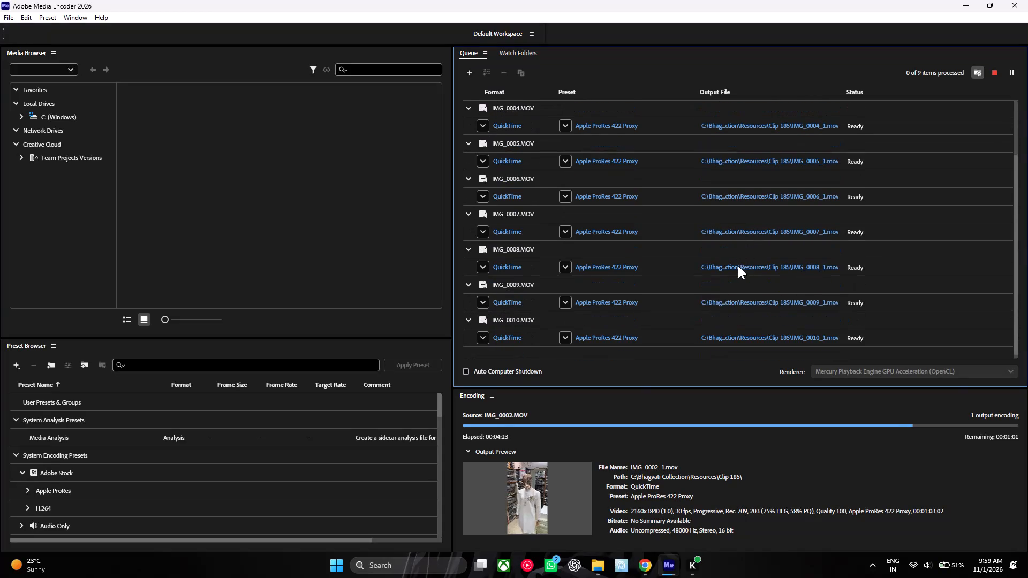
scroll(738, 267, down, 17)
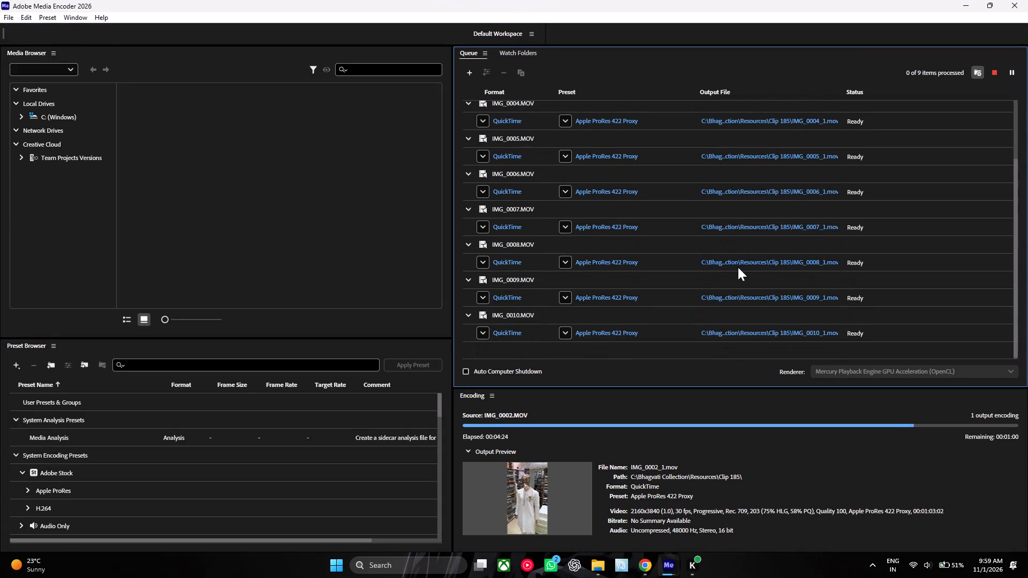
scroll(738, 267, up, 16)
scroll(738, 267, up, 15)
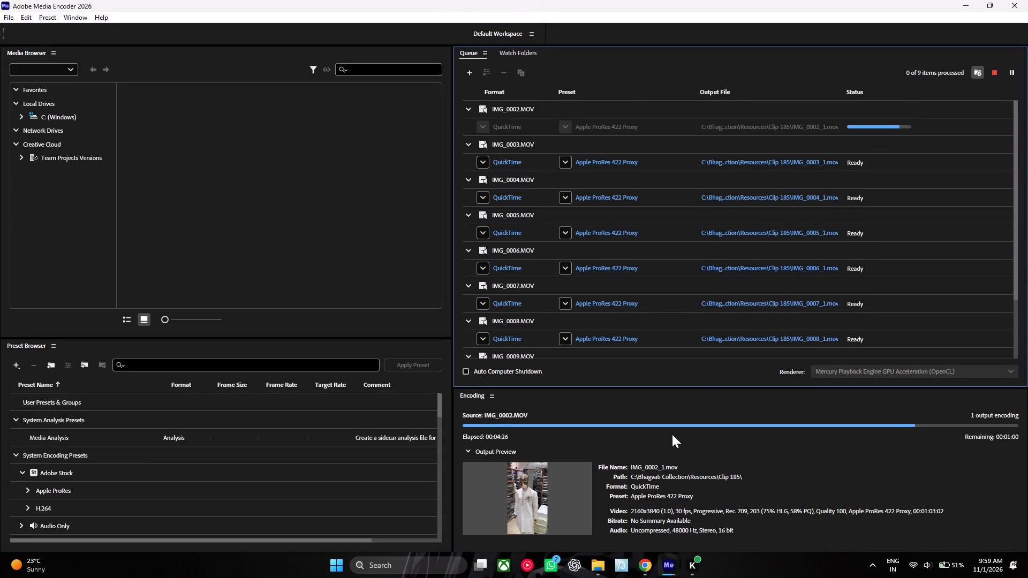
Close the Google Chrome window showing YouTube while the encoding queue keeps running.
click(688, 478)
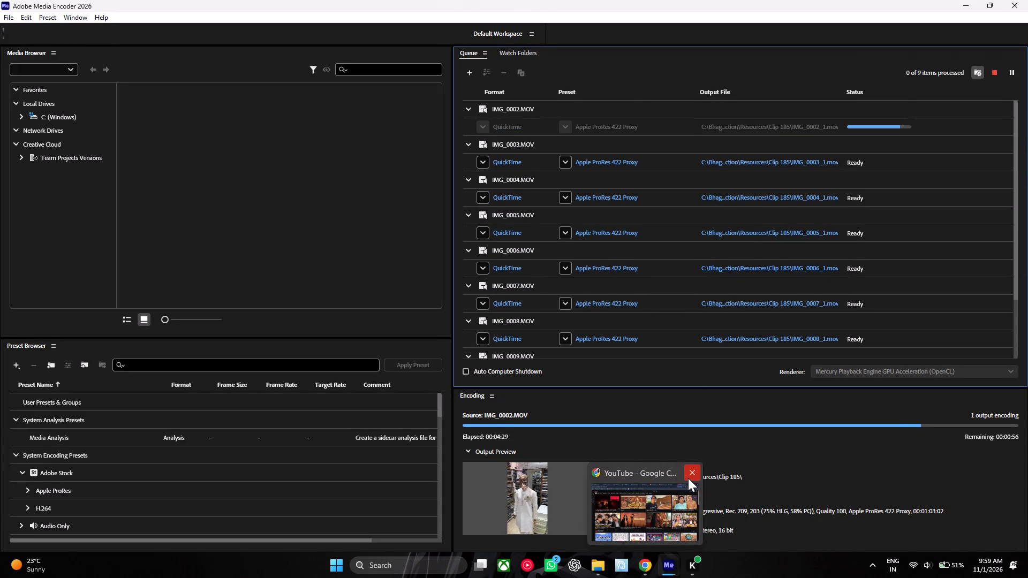
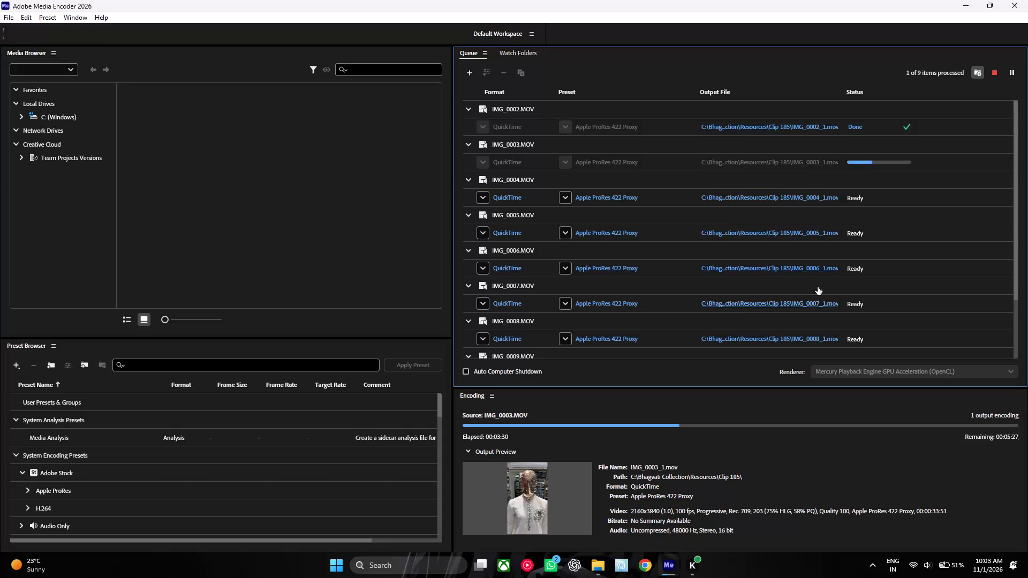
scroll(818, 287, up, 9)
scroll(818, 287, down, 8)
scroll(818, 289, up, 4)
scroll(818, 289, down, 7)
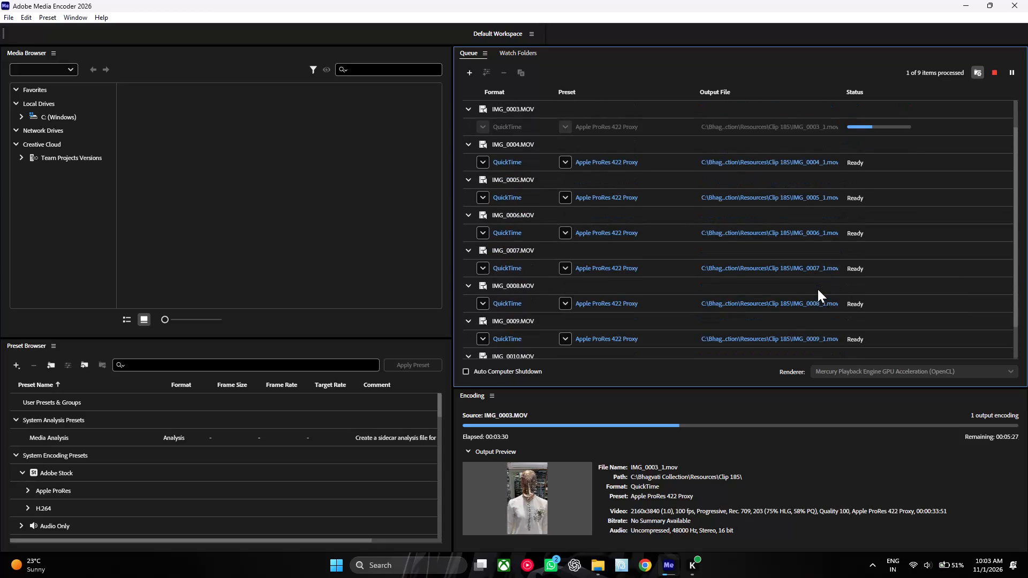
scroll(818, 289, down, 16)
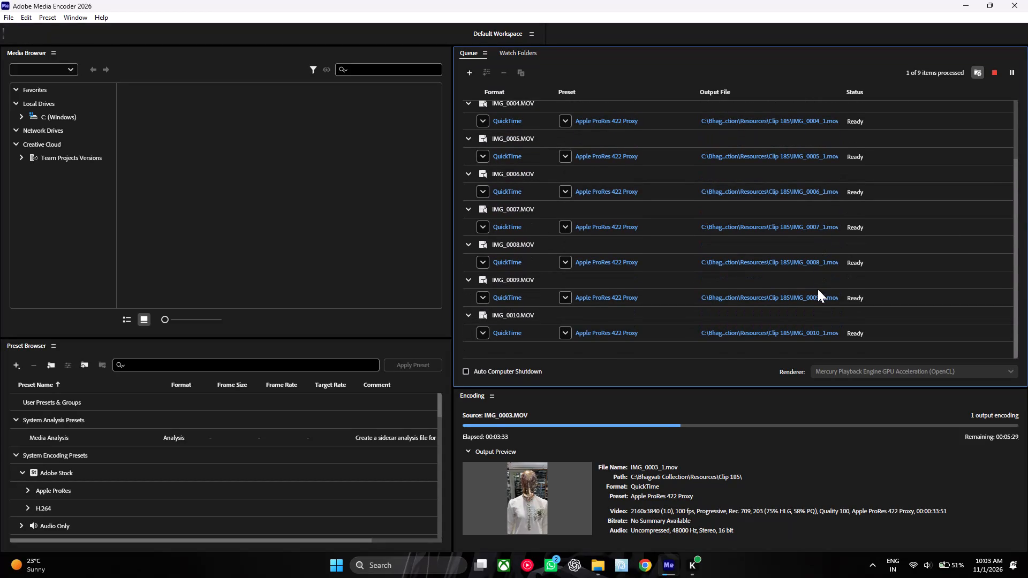
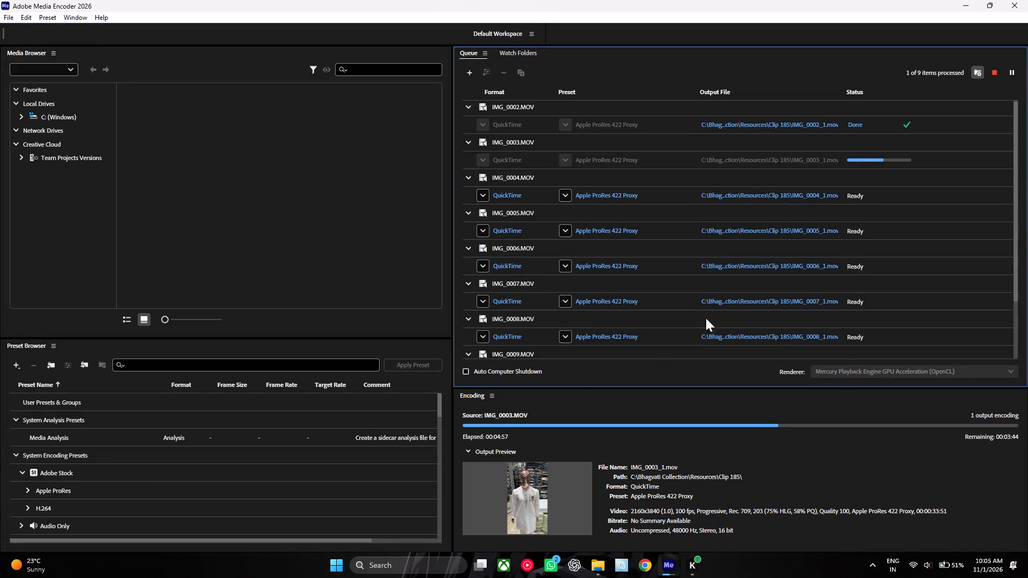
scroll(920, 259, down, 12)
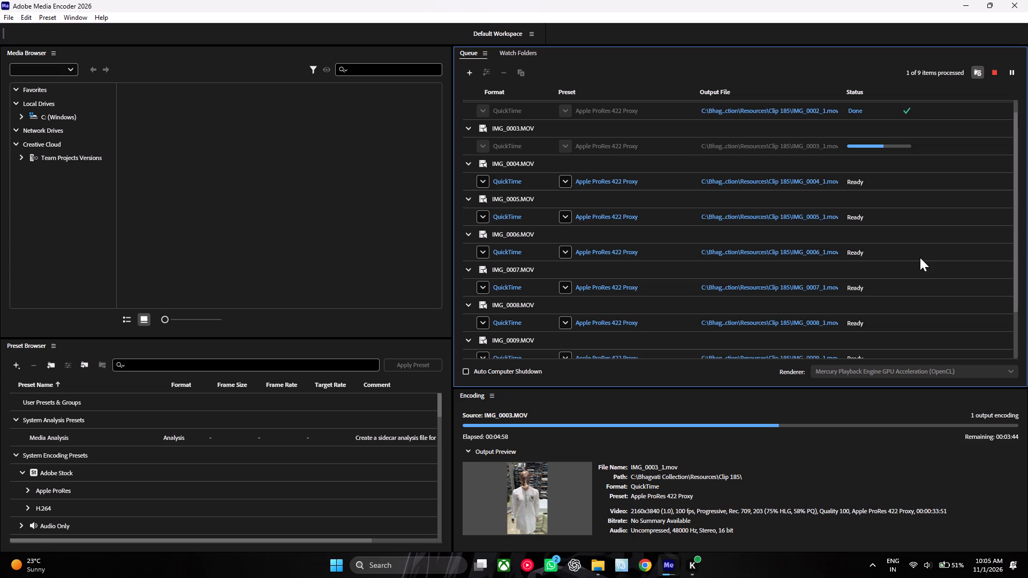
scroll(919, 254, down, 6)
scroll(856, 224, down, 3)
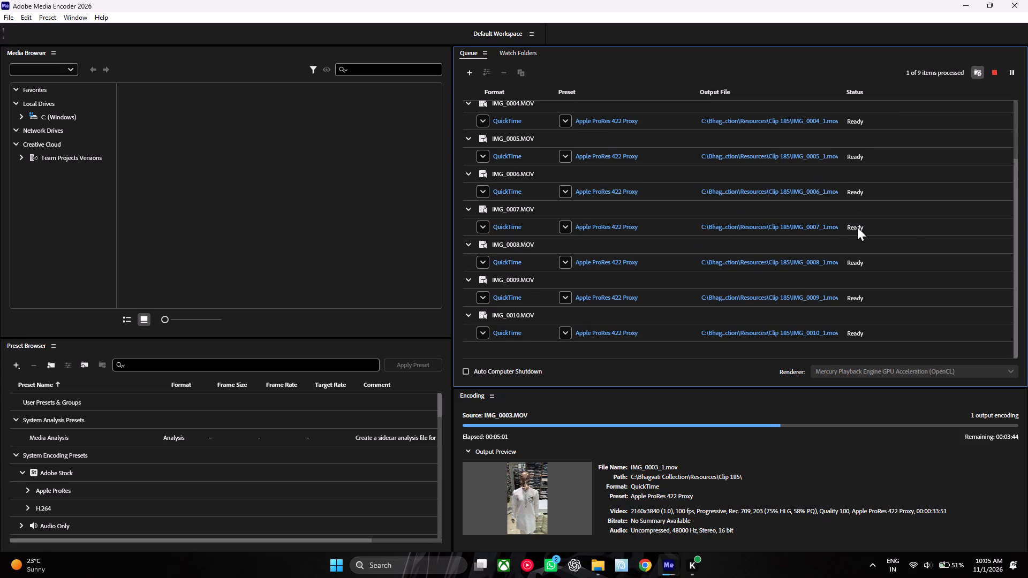
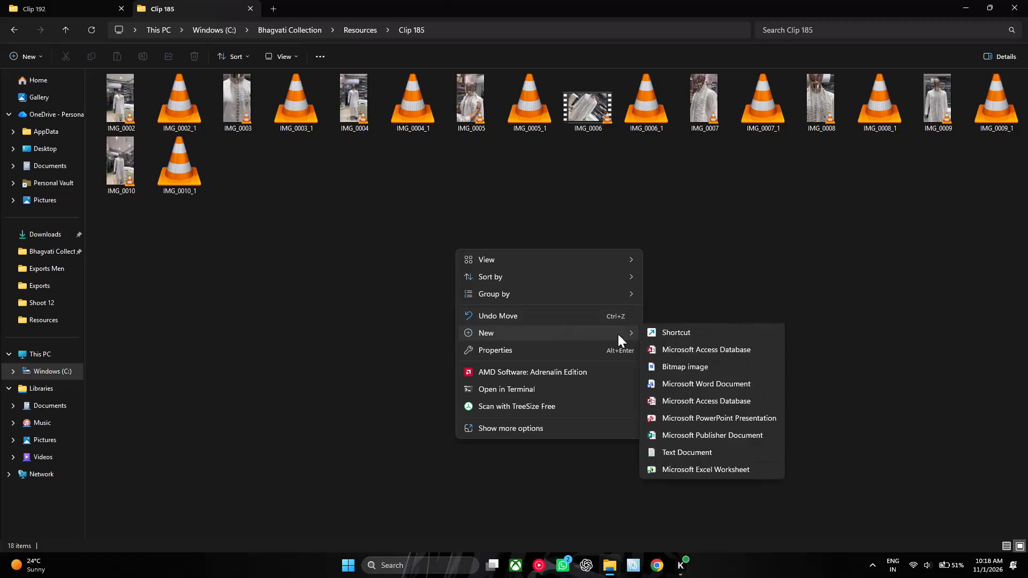
Create a new folder named Proxies inside the Clip 185 folder, alongside the IMG clips.
click(684, 336)
text(Proxie)
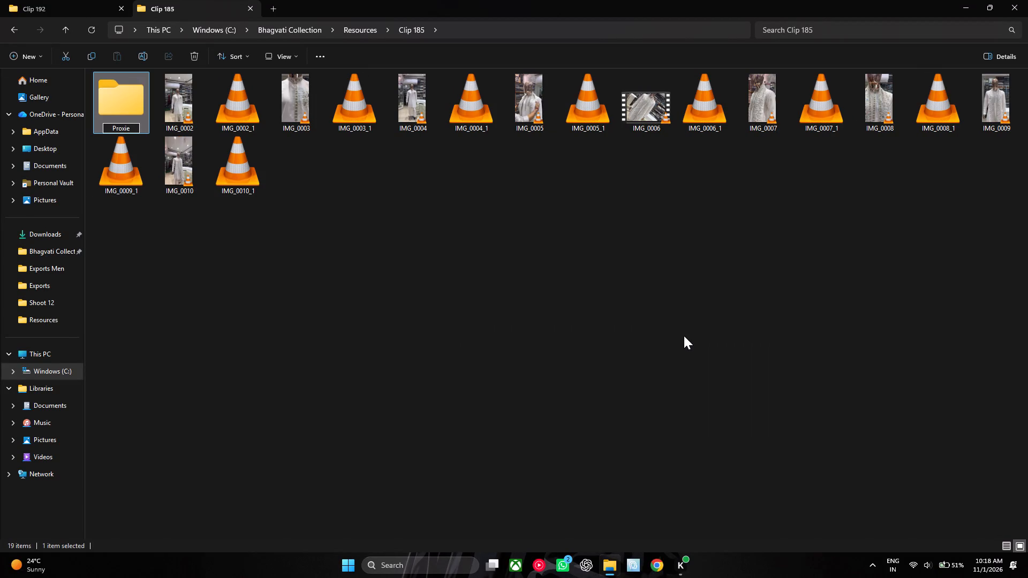
key(s)
key(Return)
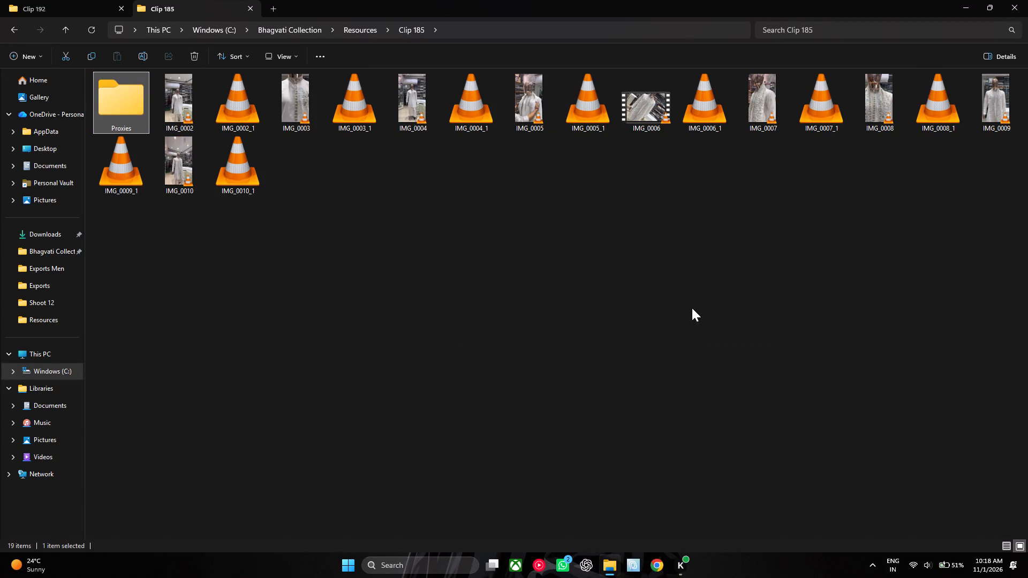
click(694, 308)
Open the view layout options for the contents of the Clip 185 folder.
click(269, 52)
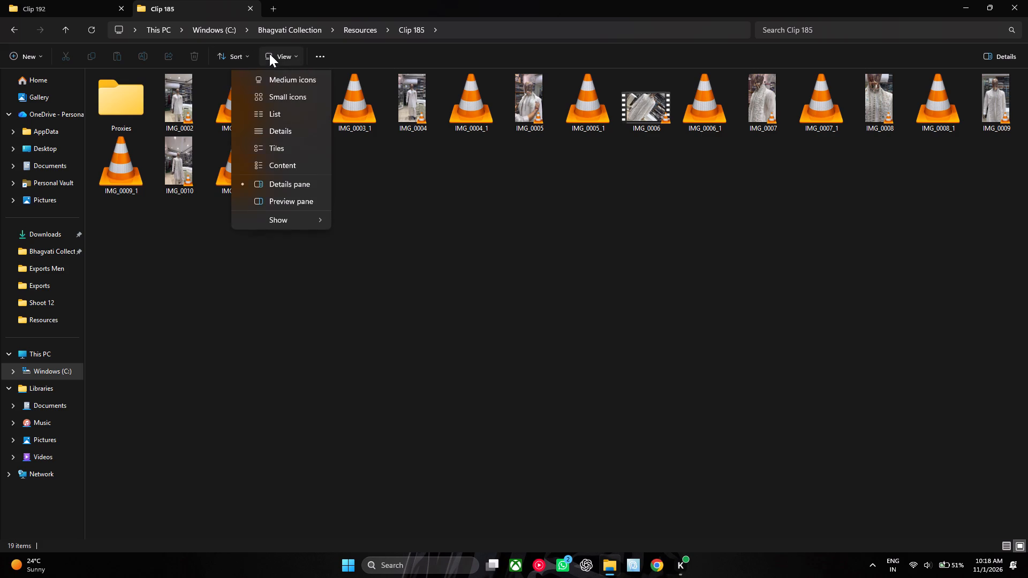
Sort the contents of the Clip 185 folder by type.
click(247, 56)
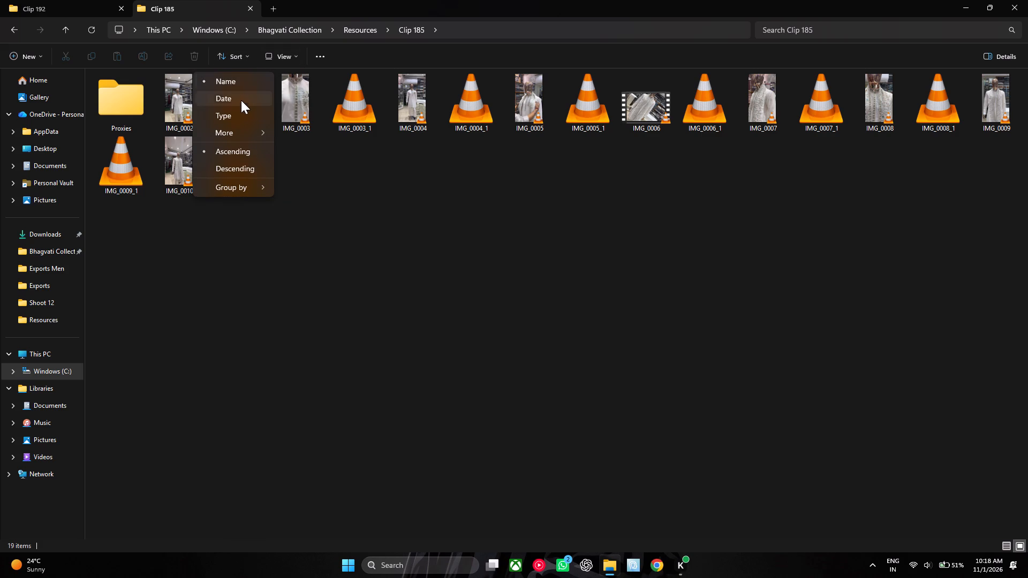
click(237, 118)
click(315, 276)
Sort the contents of the Clip 185 folder by date to group the clips with the _1 suffix.
click(231, 49)
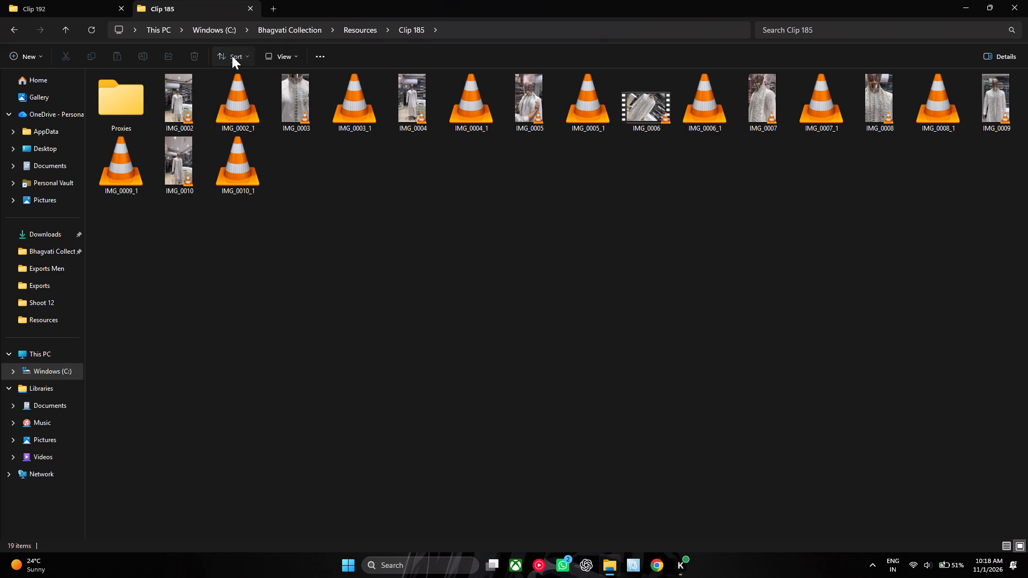
click(235, 105)
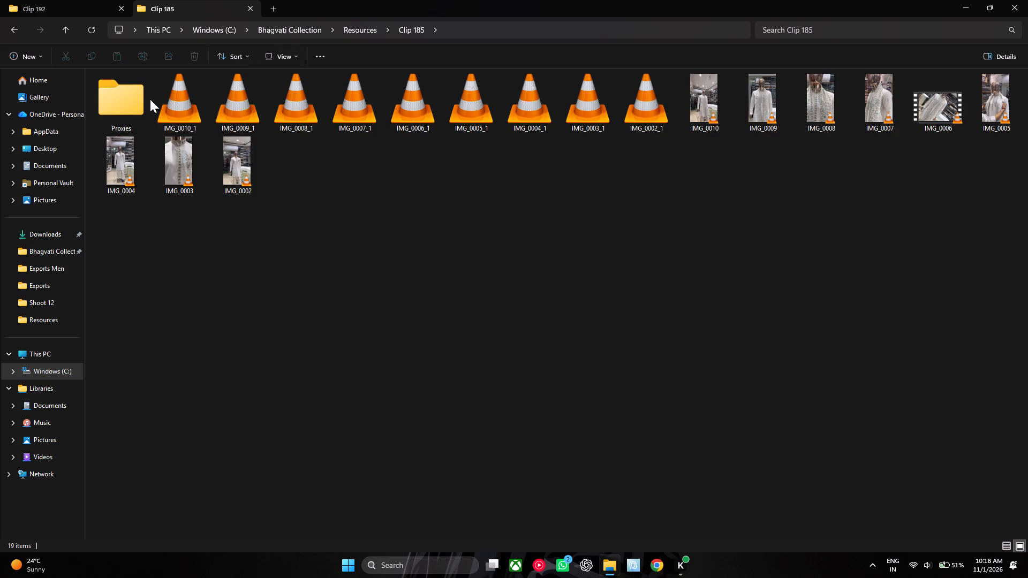
Move the nine clips with the _1 suffix, IMG_0002_1 through IMG_0010_1, into the Proxies folder.
drag(150, 98, 636, 104)
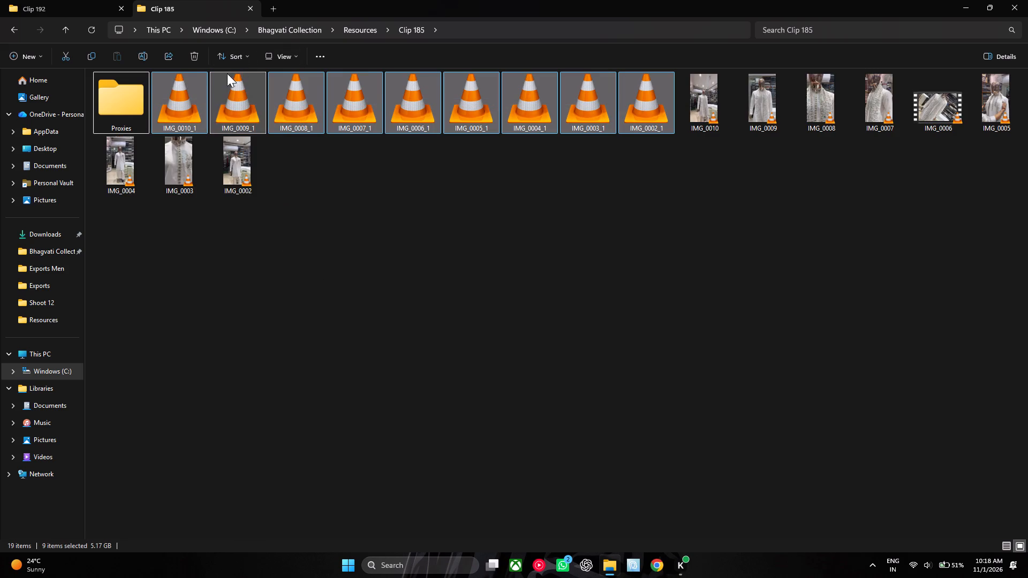
drag(174, 83, 131, 92)
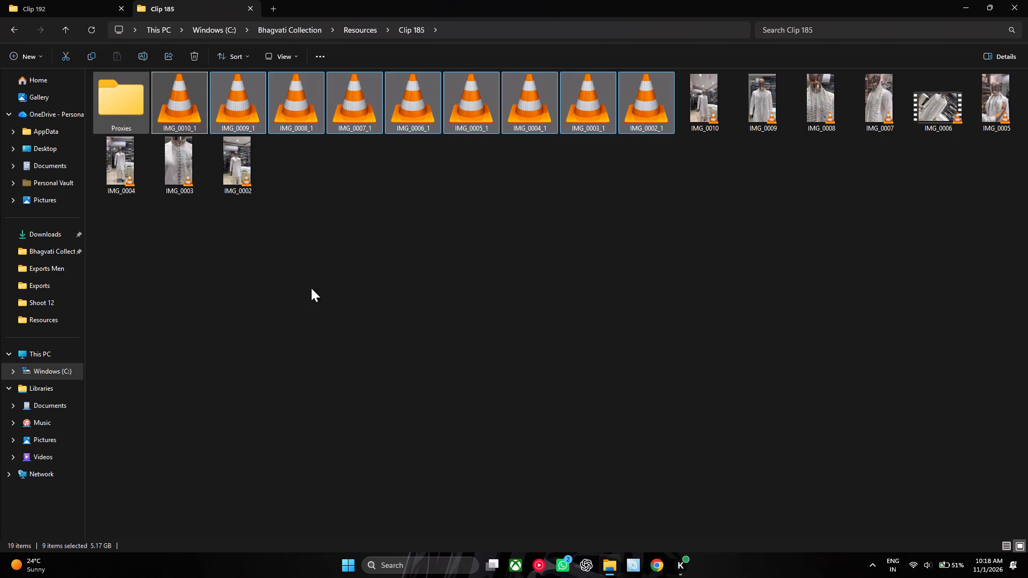
click(330, 302)
Open the Bhagvati Collection folder in a new File Explorer tab.
click(276, 2)
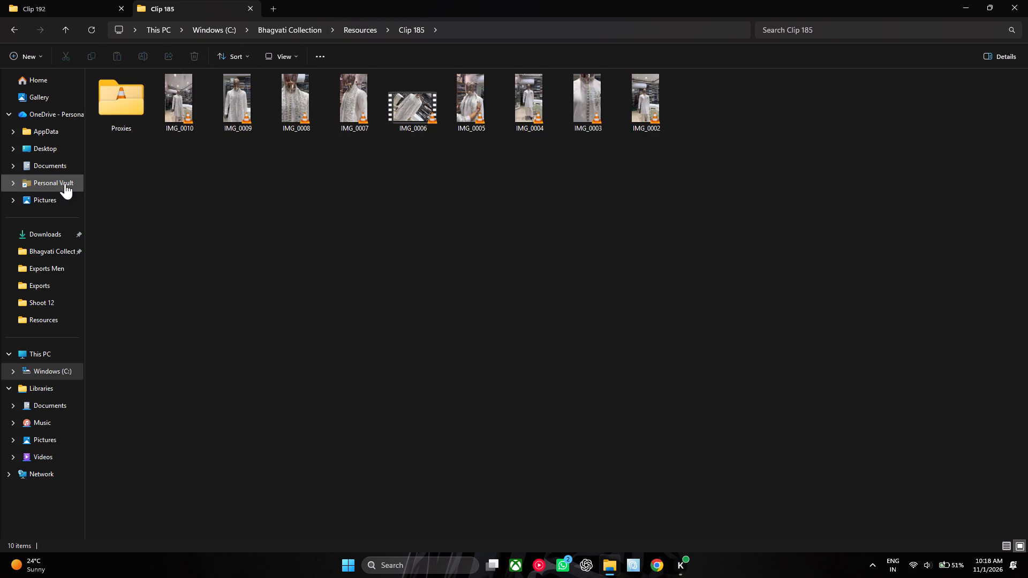
click(273, 4)
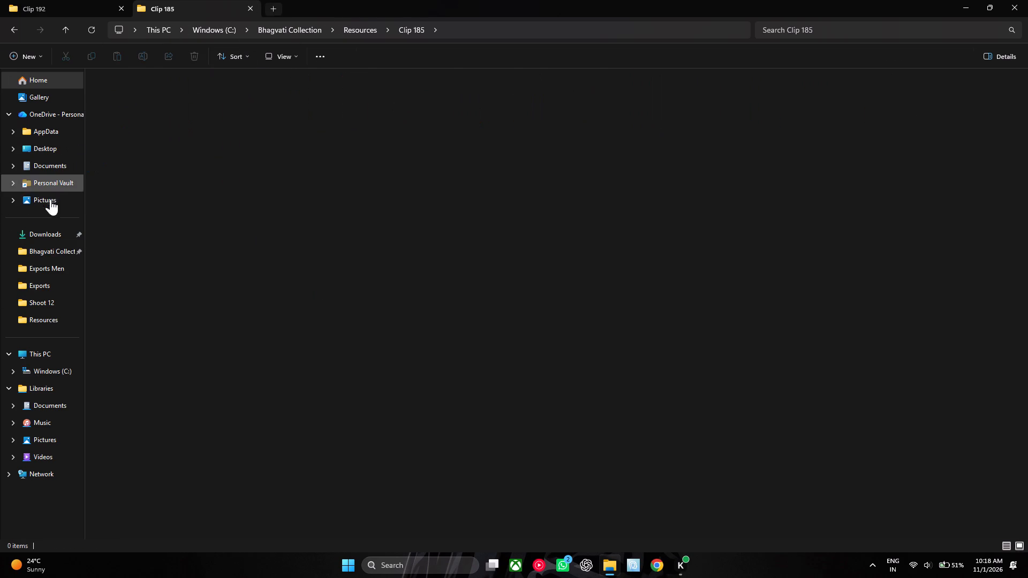
click(37, 255)
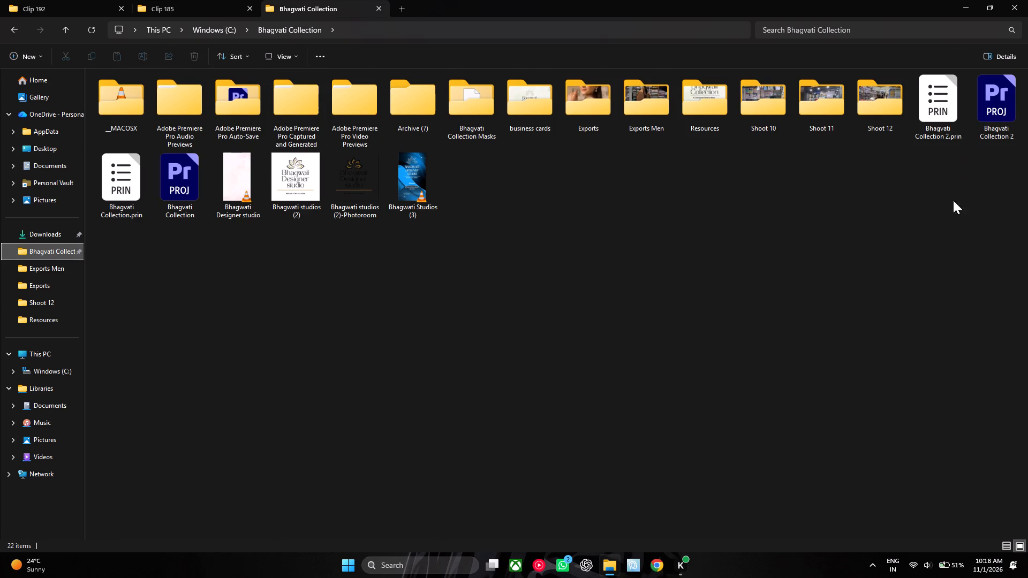
Show the hidden background apps in the system tray.
click(867, 572)
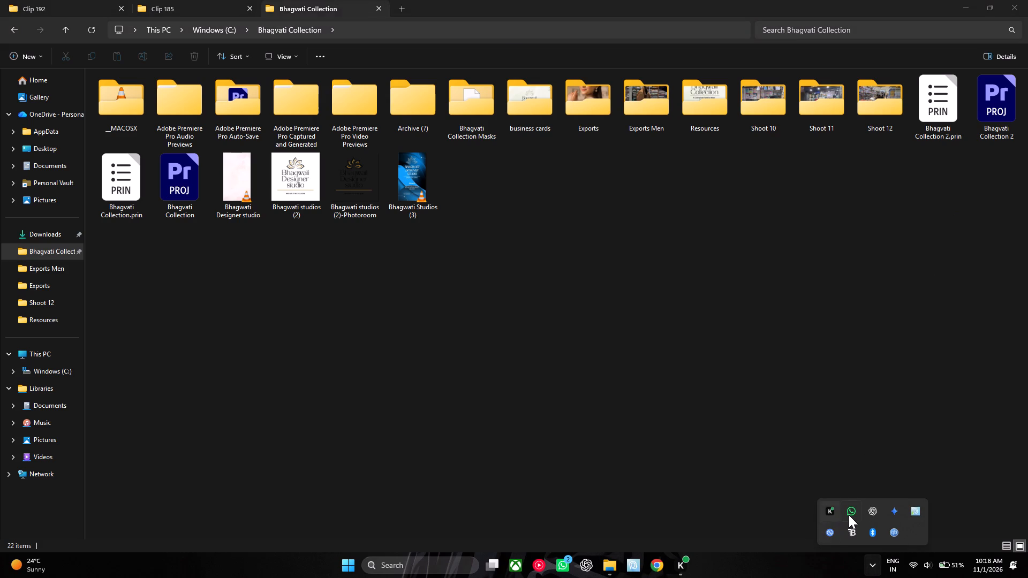
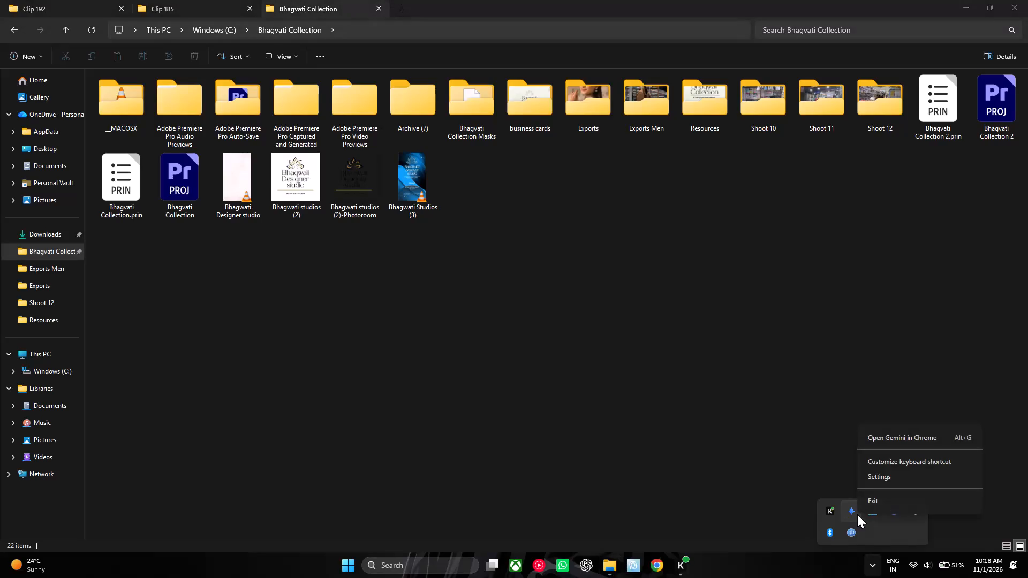
Exit the Gemini in Chrome and TranslucentTB apps running in the background.
click(871, 506)
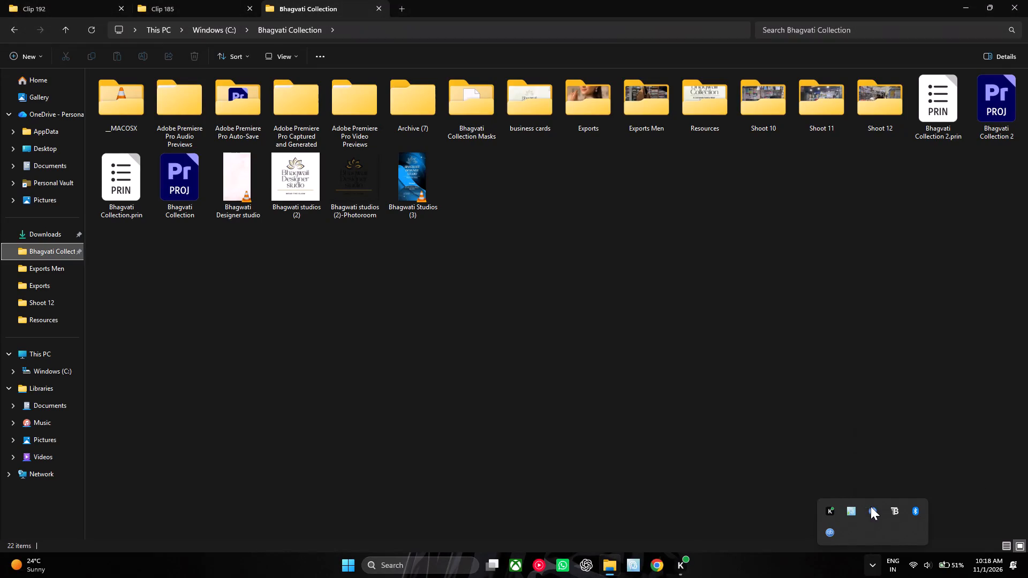
right_click(892, 510)
click(914, 503)
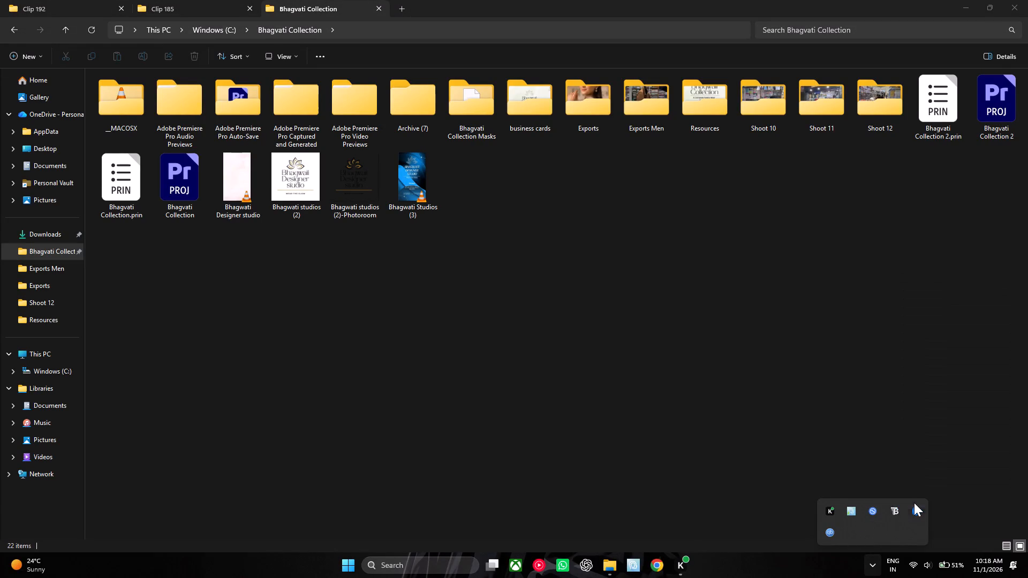
click(864, 438)
Open the Bhagvati Collection 2 Premiere Pro project from the Bhagvati Collection folder.
double_click(1003, 108)
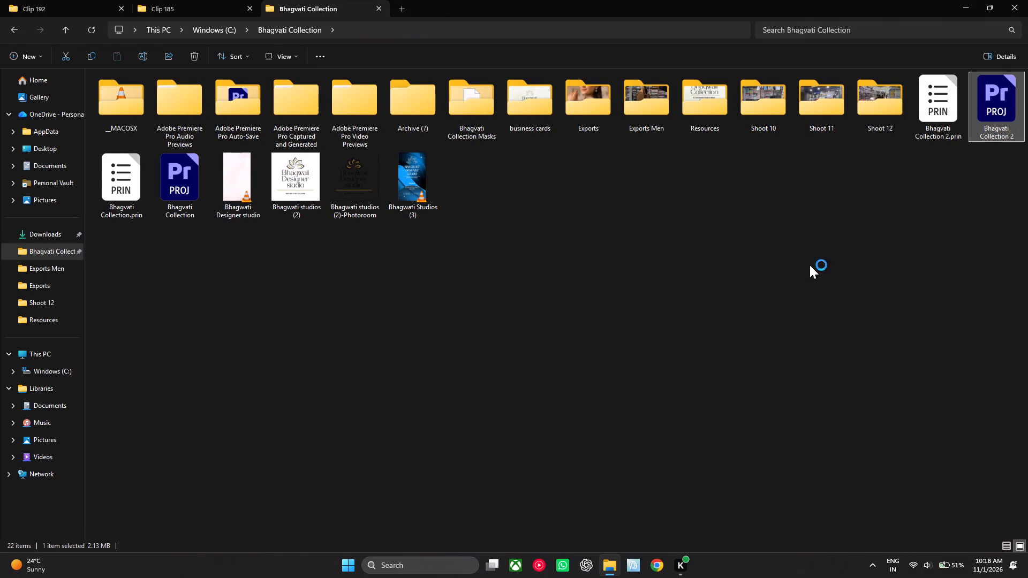
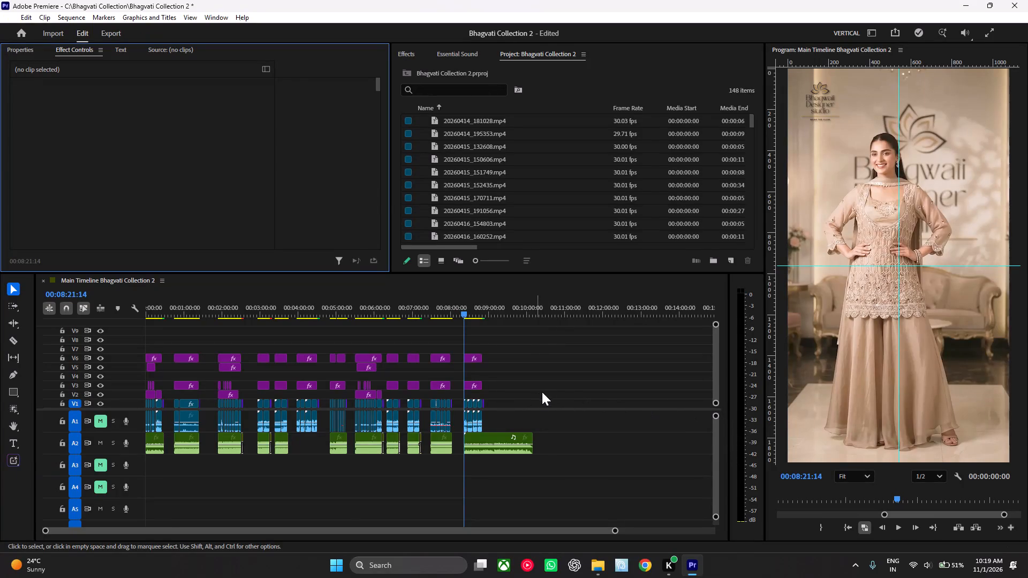
Trim the end of the last music clip on A2 back to where the V1 clips above it end.
alt+scroll(543, 392, up, 18)
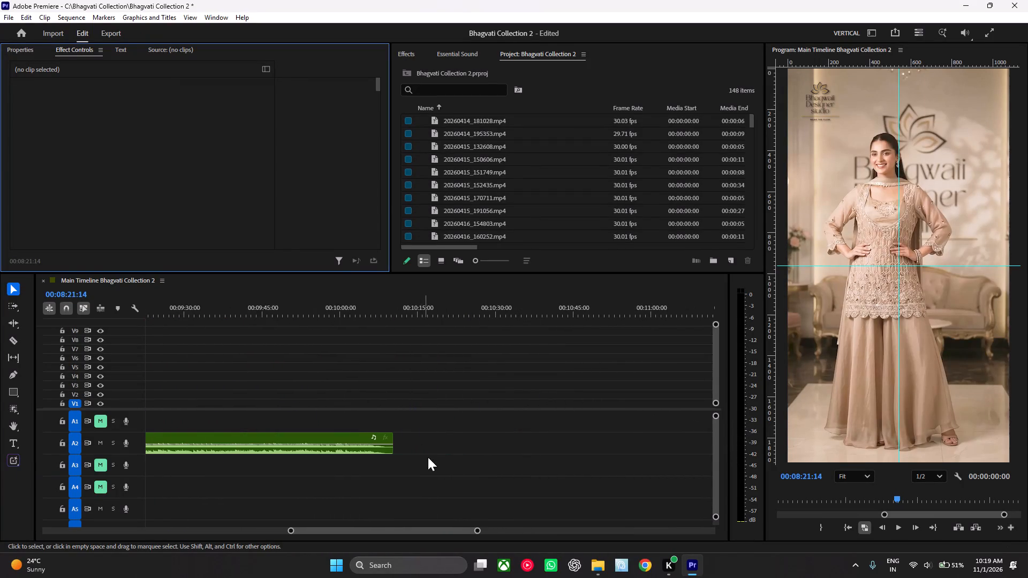
scroll(431, 460, up, 8)
scroll(549, 474, up, 7)
alt+scroll(556, 476, down, 5)
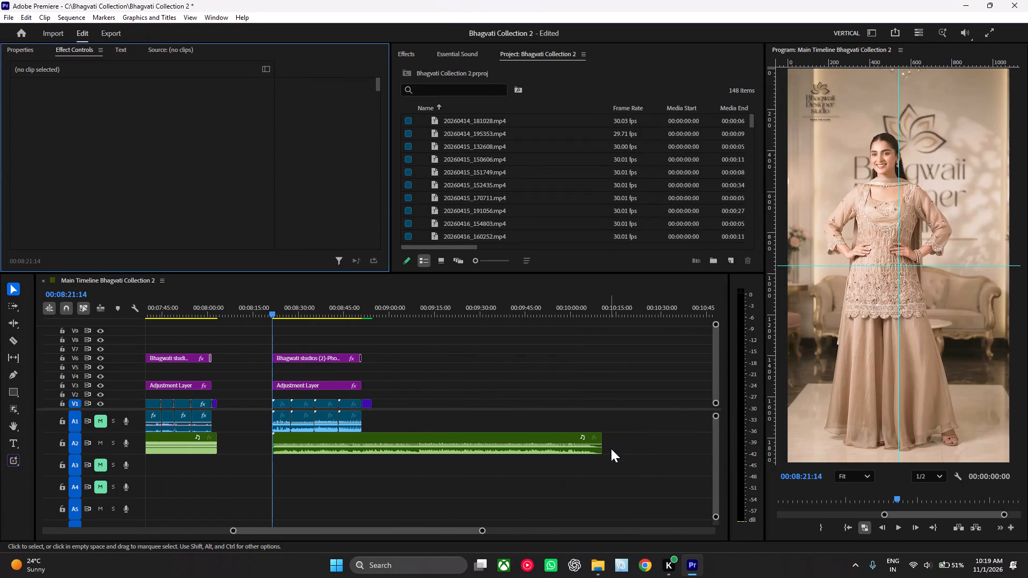
drag(607, 442, 376, 436)
scroll(462, 408, down, 2)
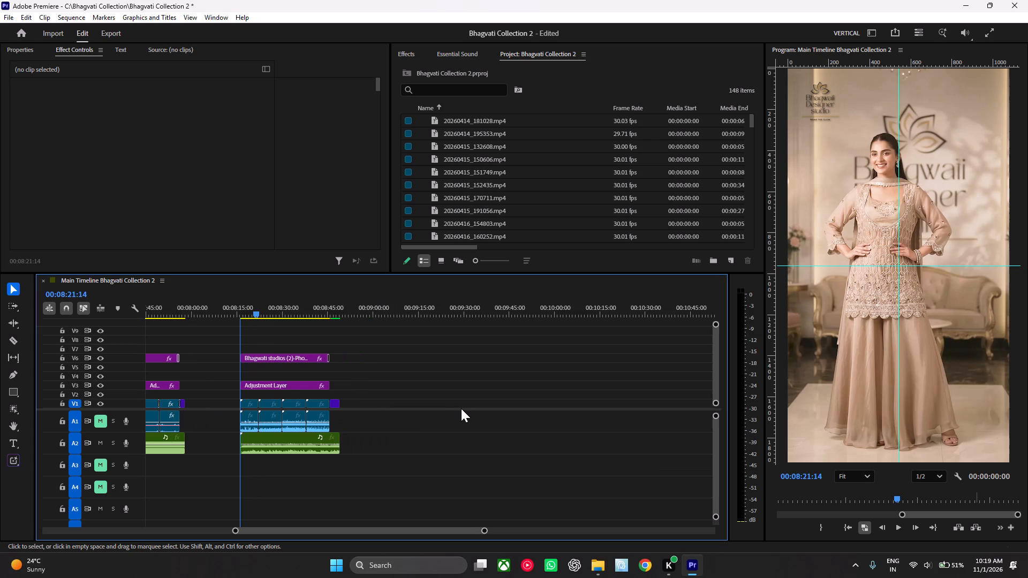
Place IMG_0010 from the Clip 185 folder on V1 and A1 of the main timeline, just after 00:09:20:13.
click(420, 310)
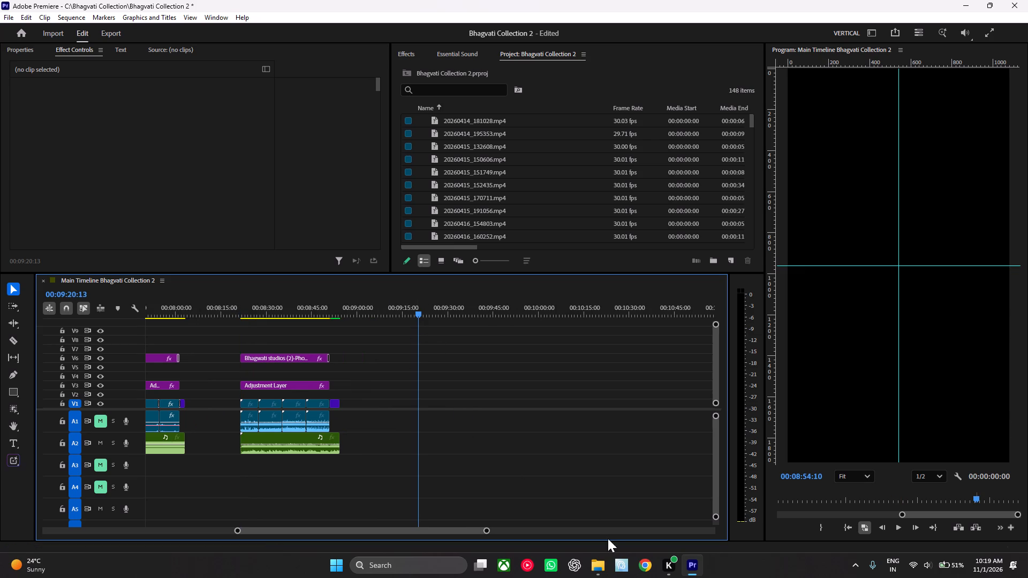
click(596, 558)
click(181, 11)
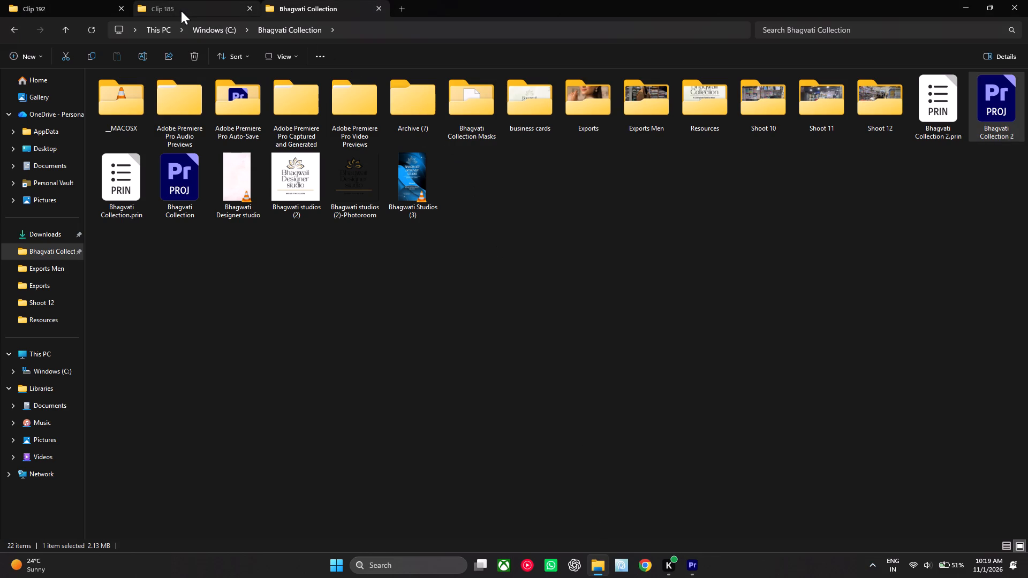
double_click(486, 14)
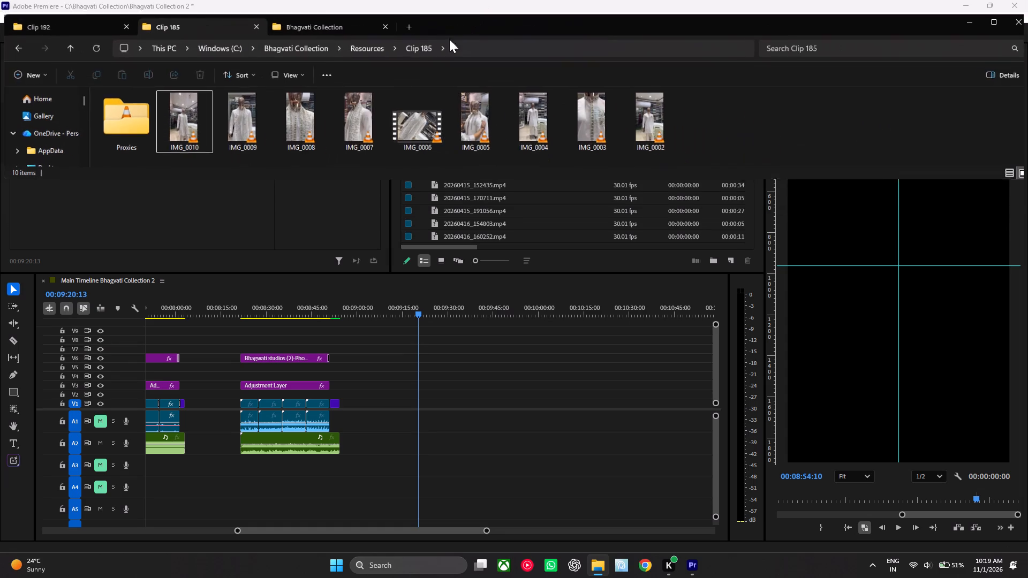
drag(186, 124, 421, 360)
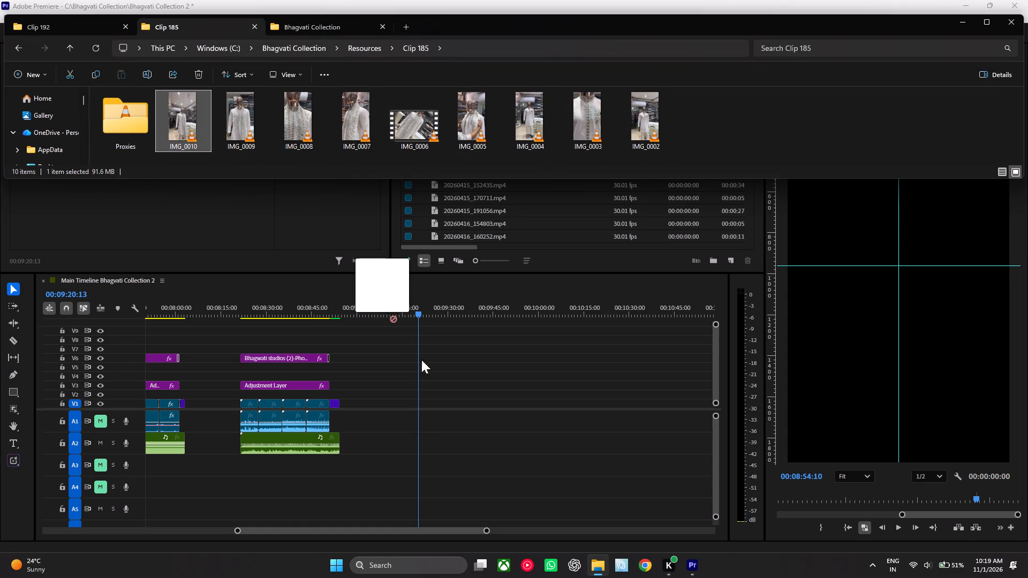
drag(421, 360, 430, 406)
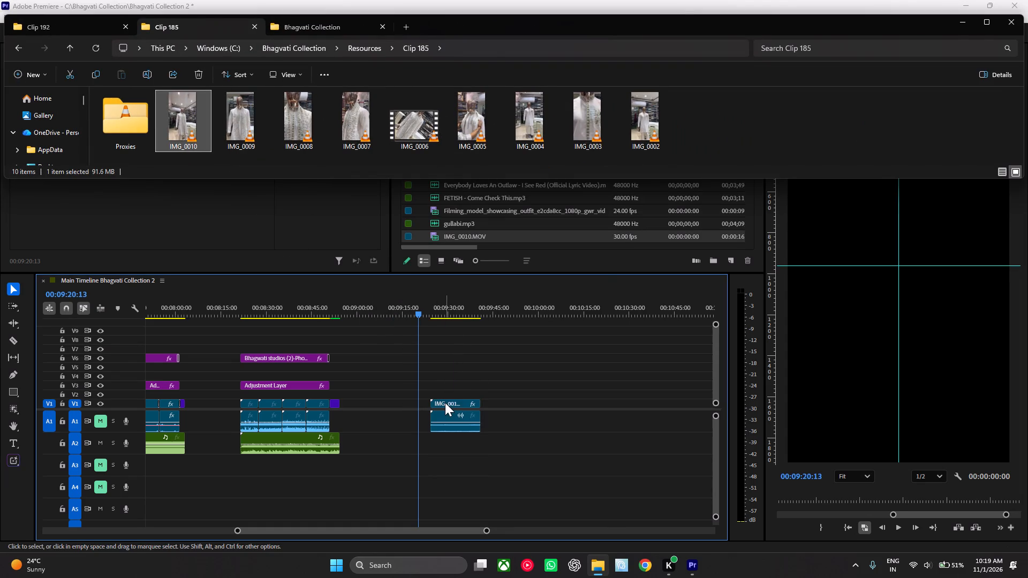
Locate the source item of the placed IMG_0010.MOV clip in the project and open Attach Proxies for it.
right_click(445, 402)
double_click(458, 564)
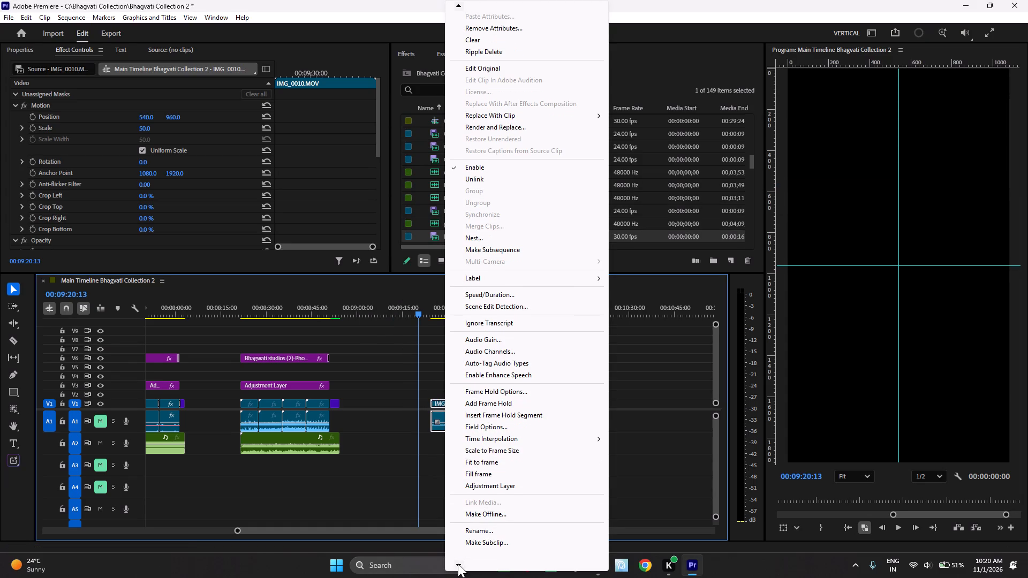
click(458, 564)
click(490, 546)
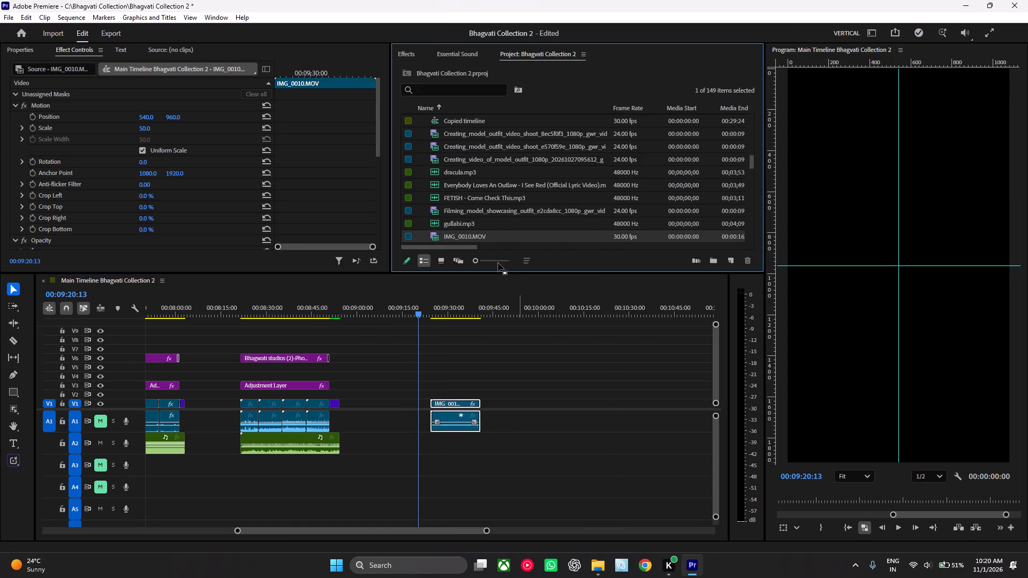
right_click(460, 233)
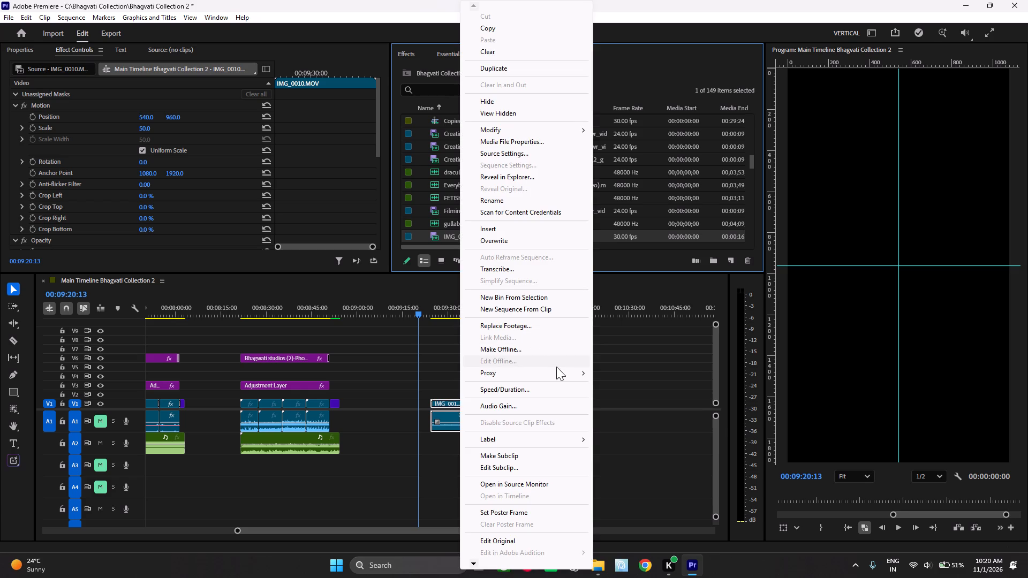
click(556, 367)
click(622, 386)
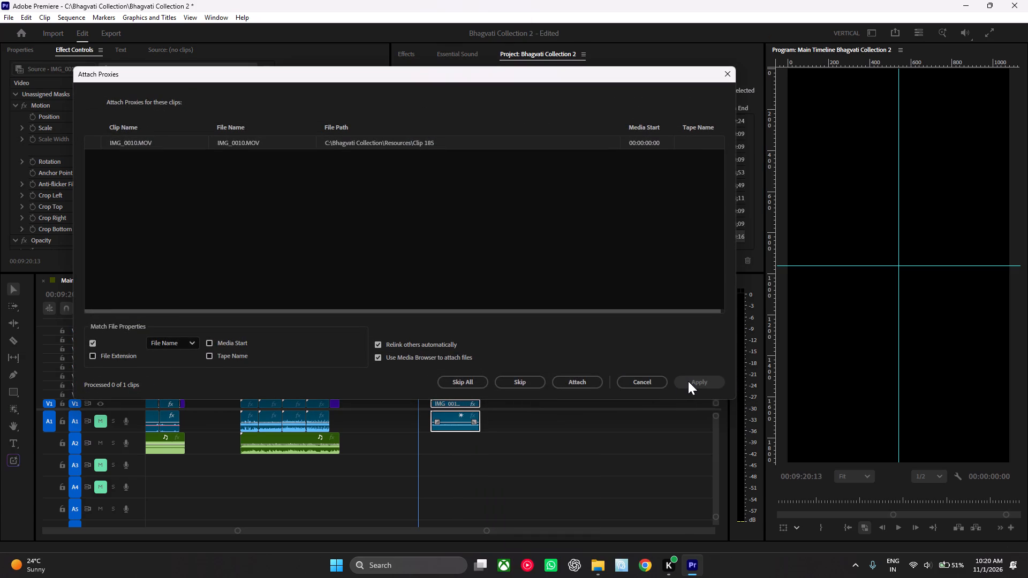
click(285, 168)
click(326, 146)
click(696, 389)
click(399, 136)
click(148, 140)
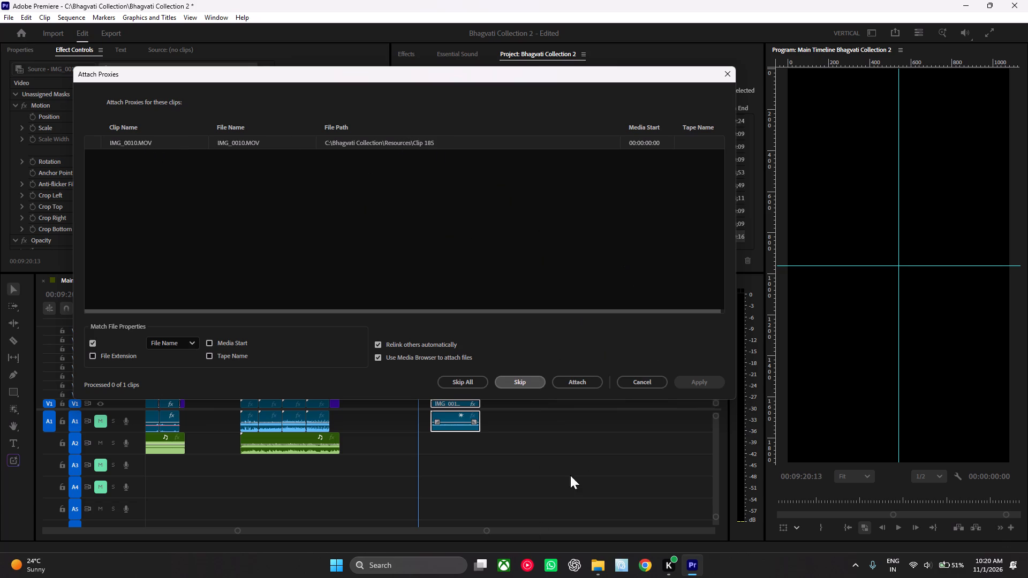
Attach IMG_0010_1 from the Proxies folder of Clip 185 as the proxy for IMG_0010.MOV.
click(595, 379)
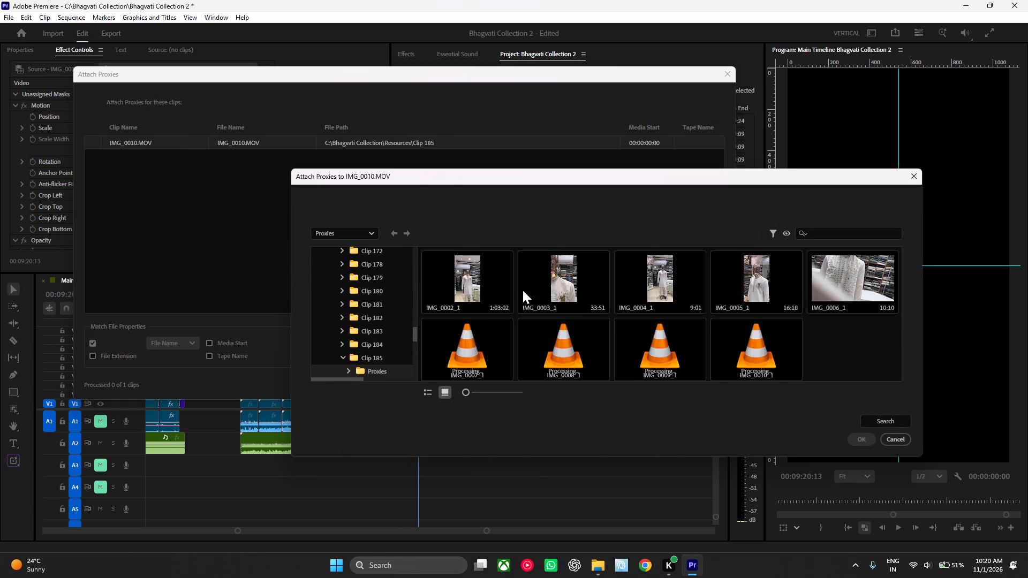
click(468, 288)
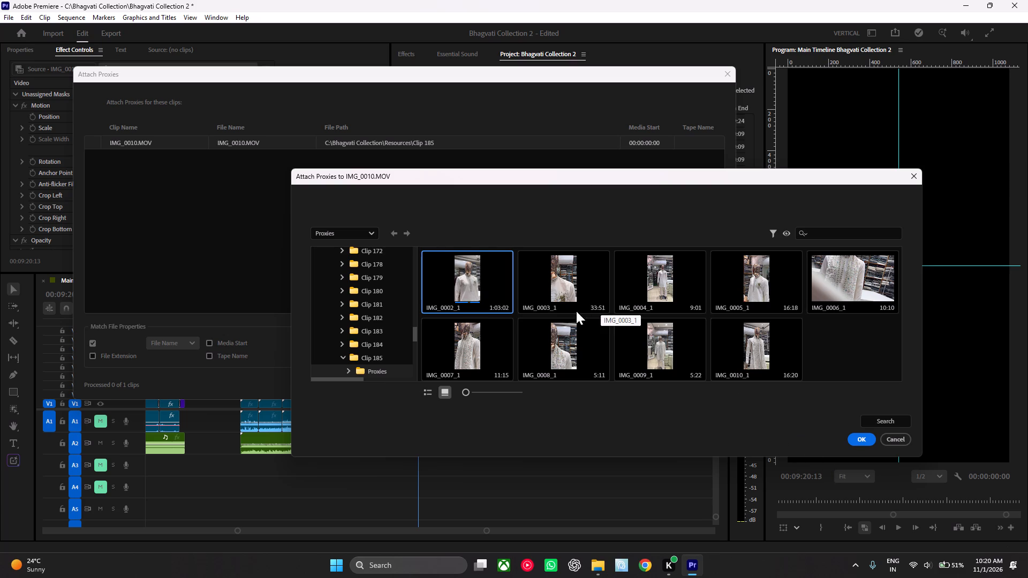
click(774, 359)
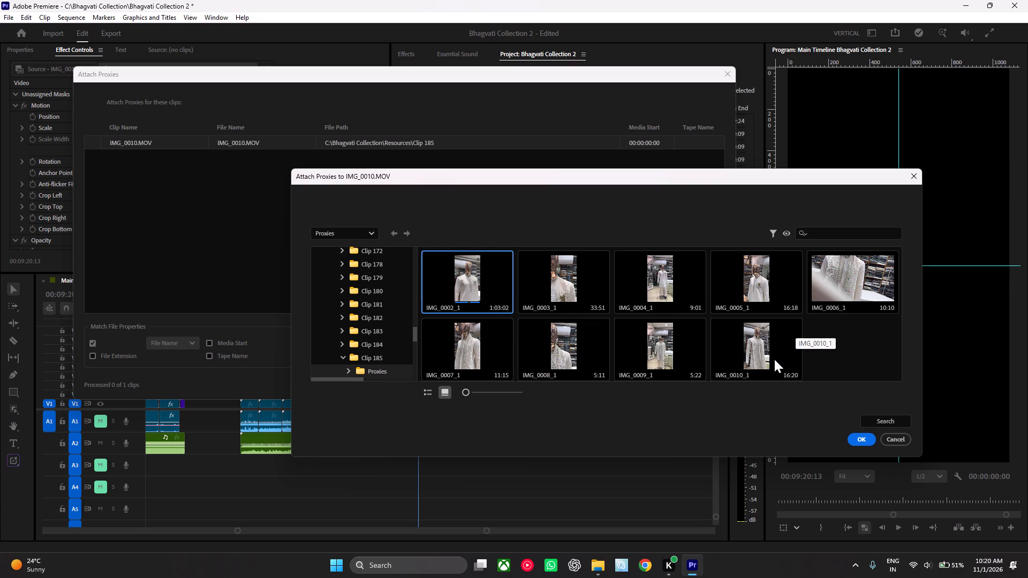
click(861, 431)
click(861, 436)
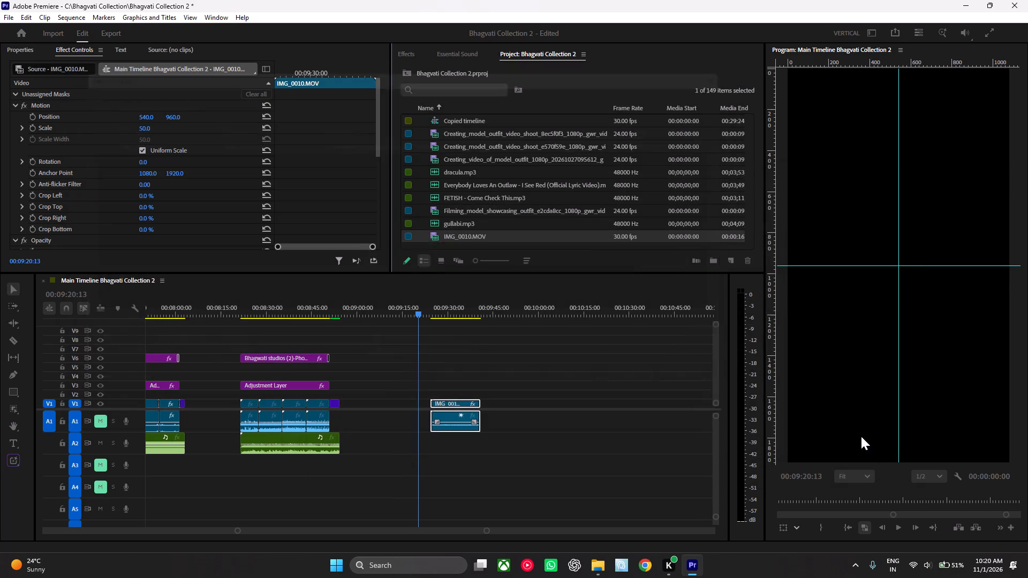
Review the IMG_0010.MOV footage and ripple-trim its beginning up to 00:09:28:06.
drag(432, 312, 436, 313)
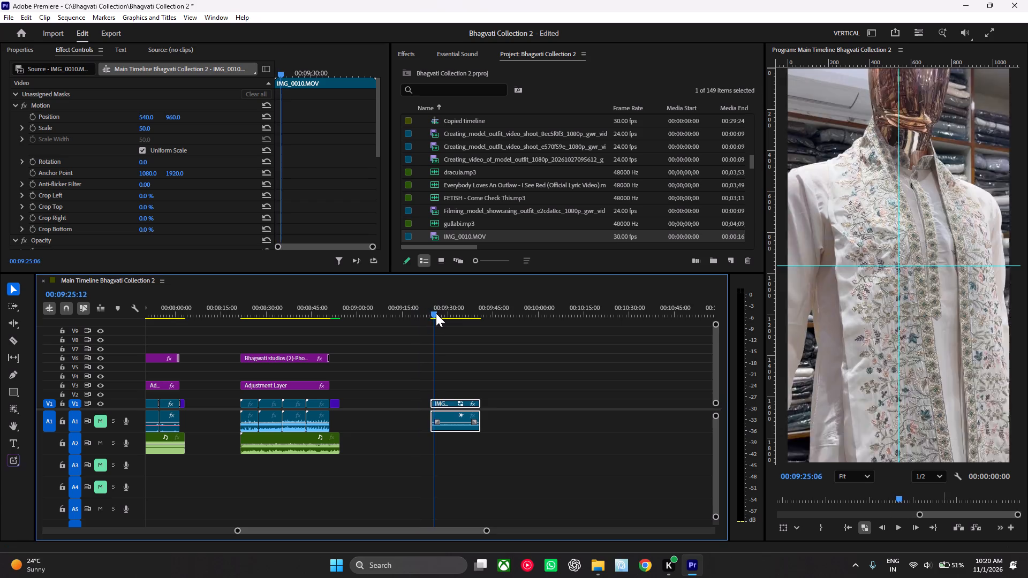
drag(436, 313, 465, 322)
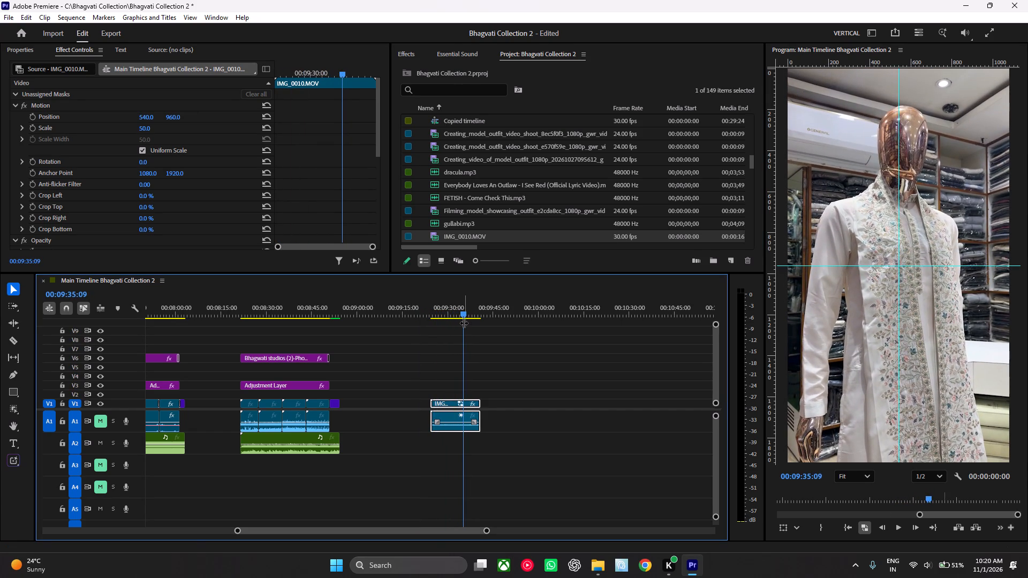
alt+scroll(428, 352, up, 10)
scroll(466, 346, down, 4)
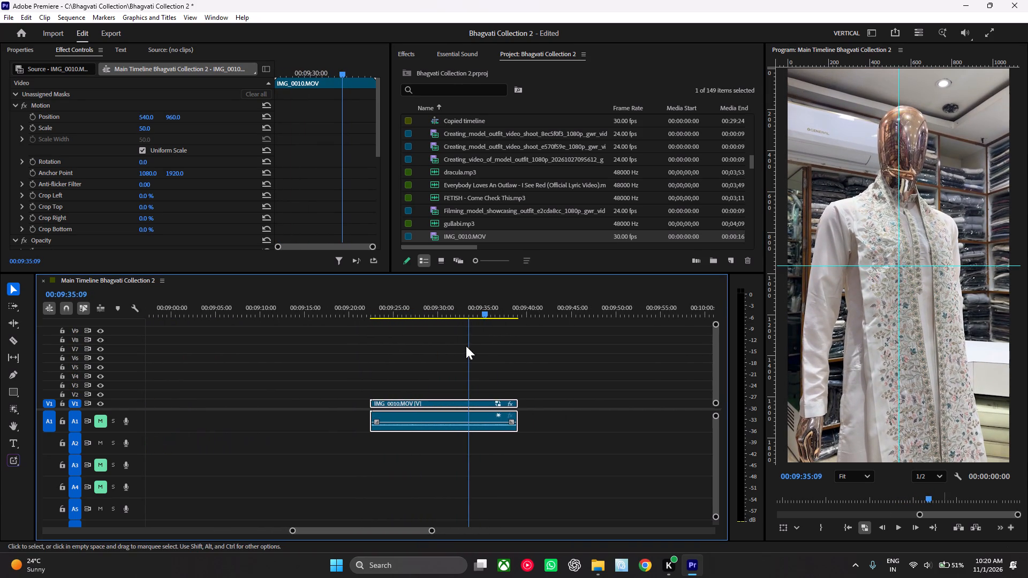
drag(374, 315, 383, 313)
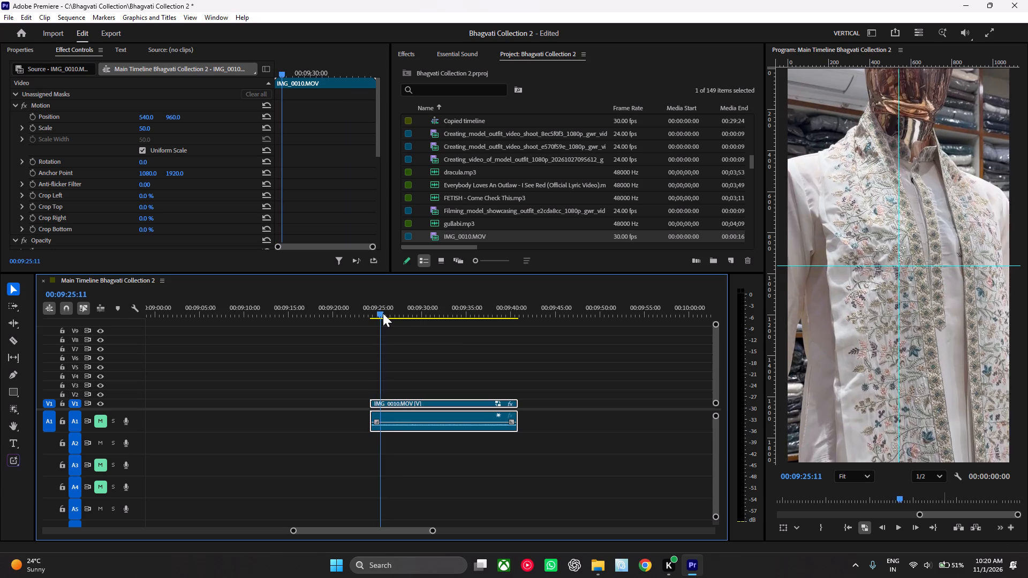
drag(383, 313, 406, 313)
key(space)
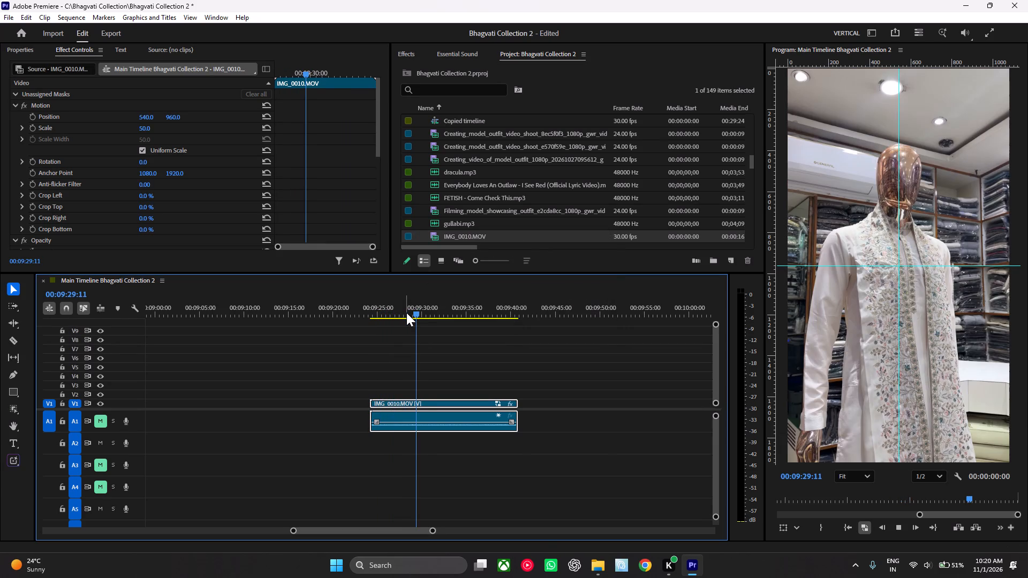
key(space)
drag(421, 315, 418, 315)
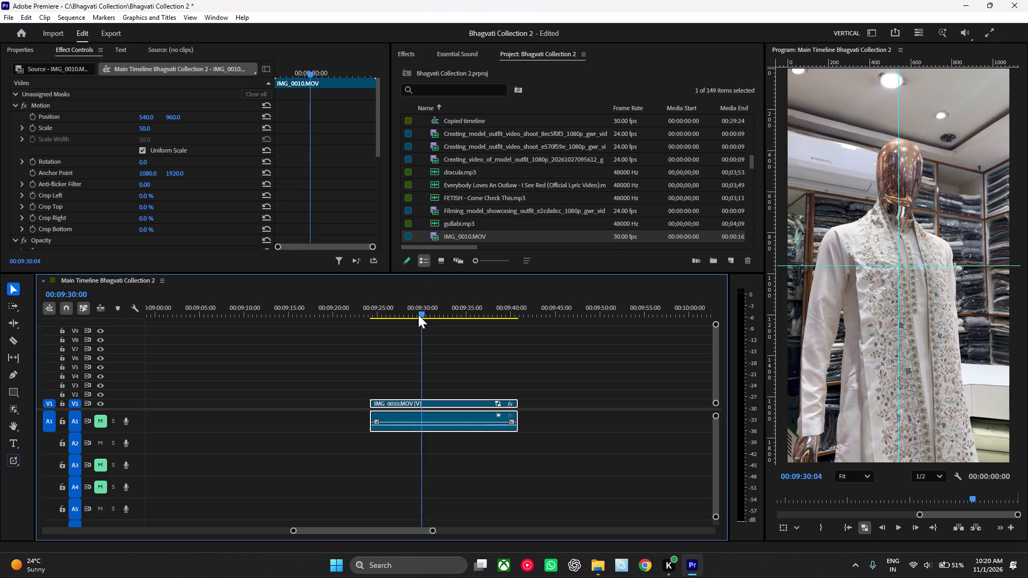
drag(418, 315, 403, 316)
text(q)
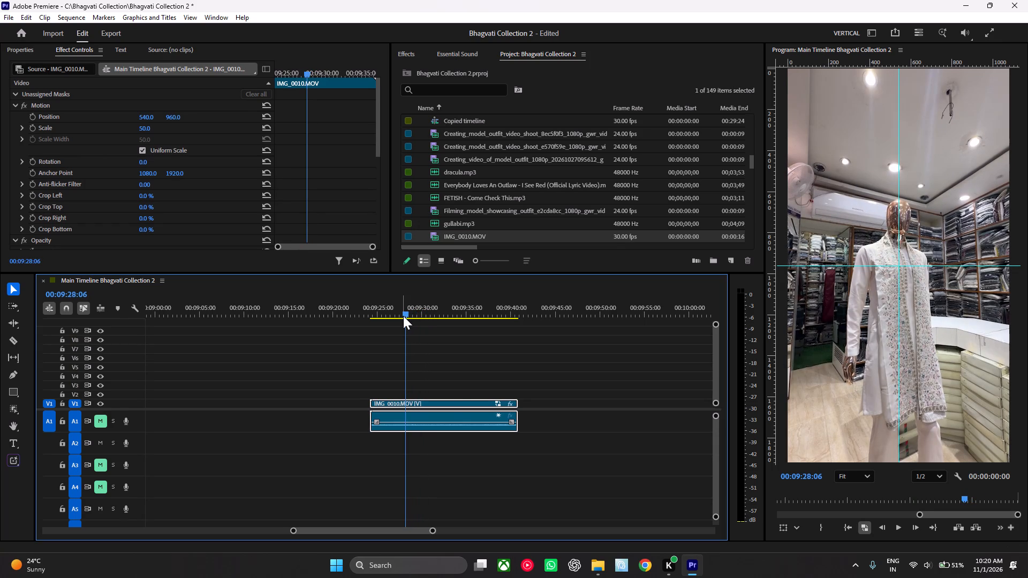
Play back the trimmed opening of IMG_0010.MOV and split the clip at 00:09:25:26.
key(space)
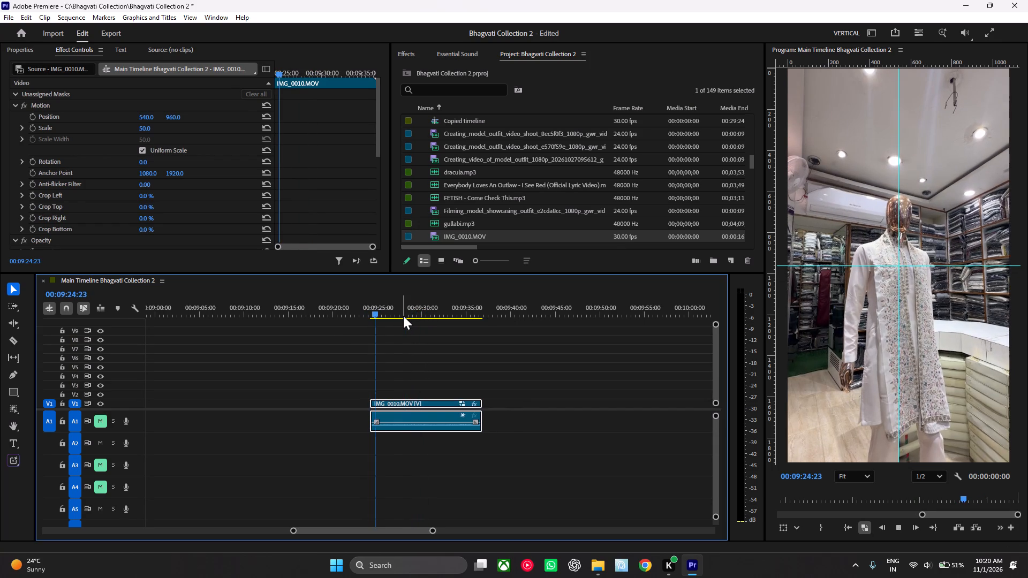
key(space)
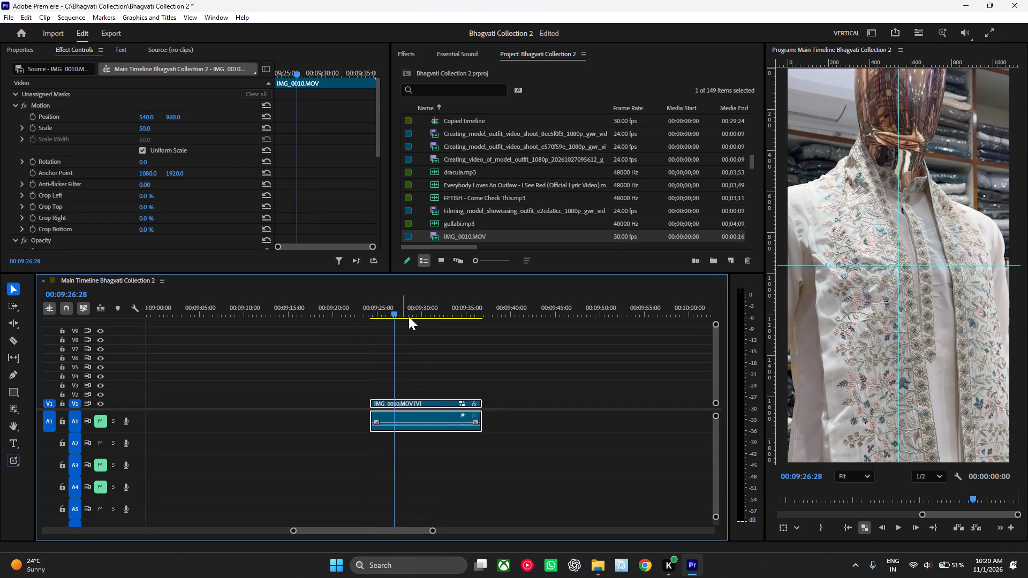
drag(392, 313, 379, 315)
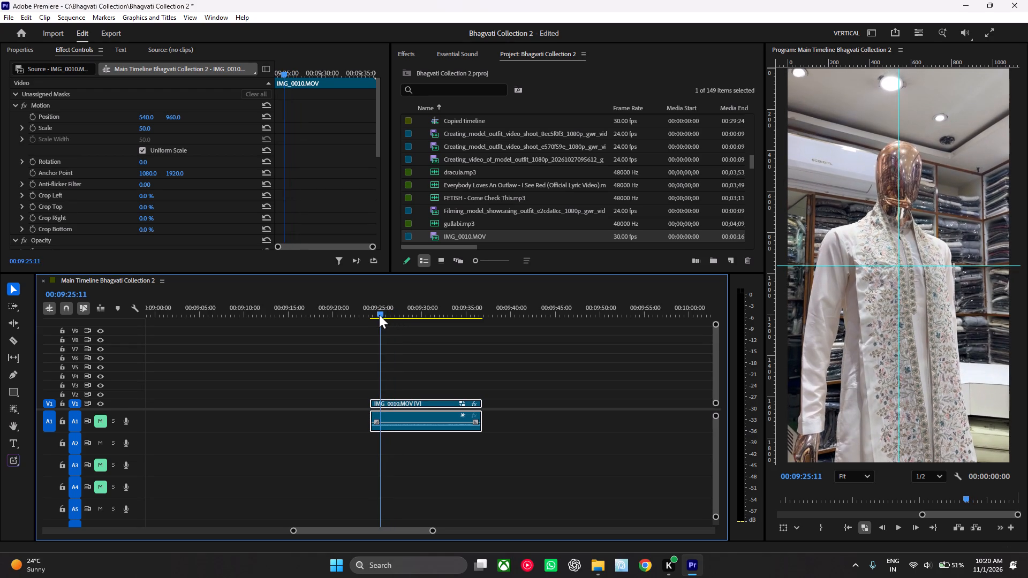
drag(379, 315, 383, 316)
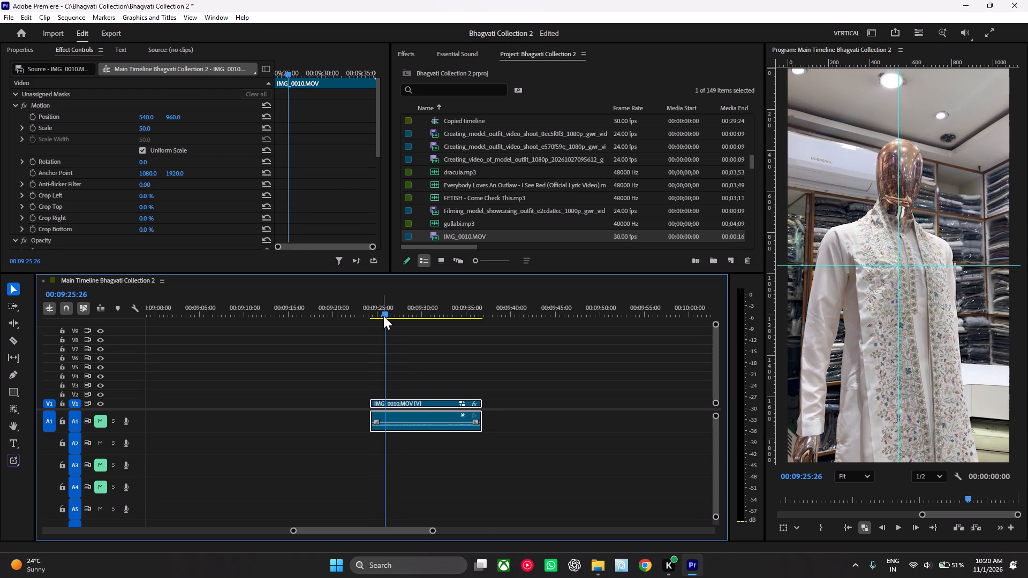
key(ctrl+k)
Review the rest of IMG_0010.MOV and delete the section after the split at 00:09:25:26.
drag(383, 316, 414, 321)
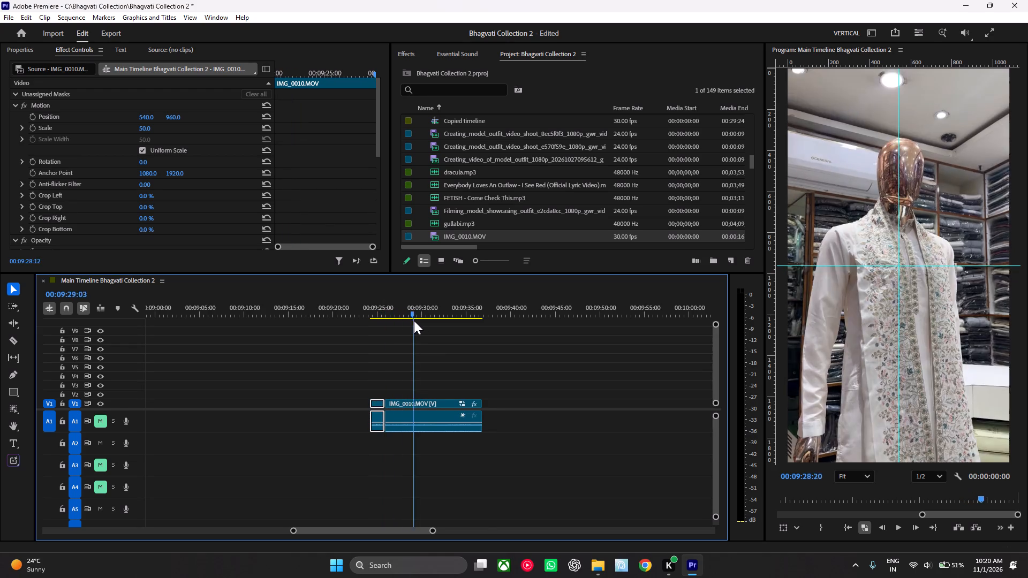
drag(414, 321, 468, 329)
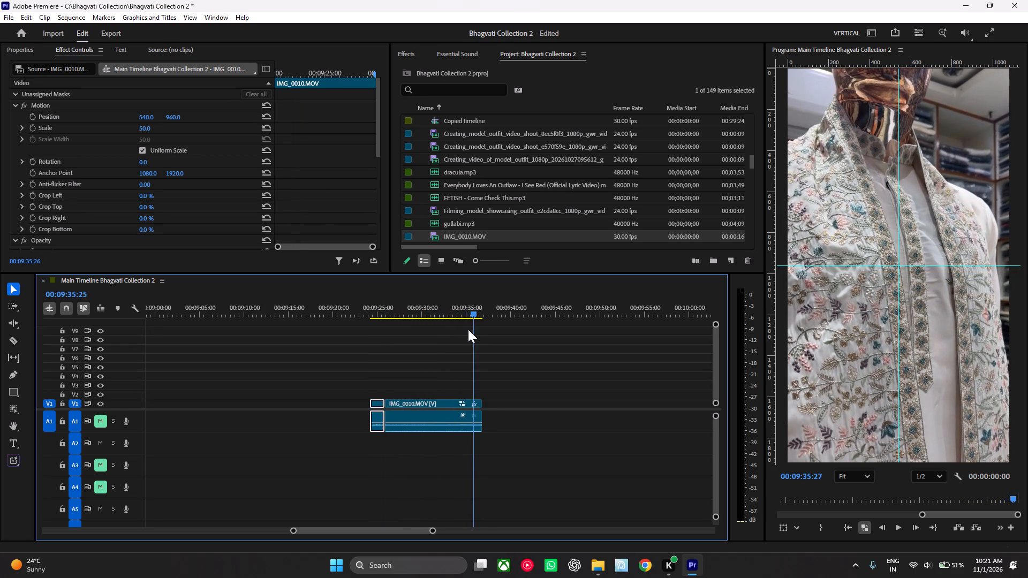
drag(468, 329, 449, 331)
key(space)
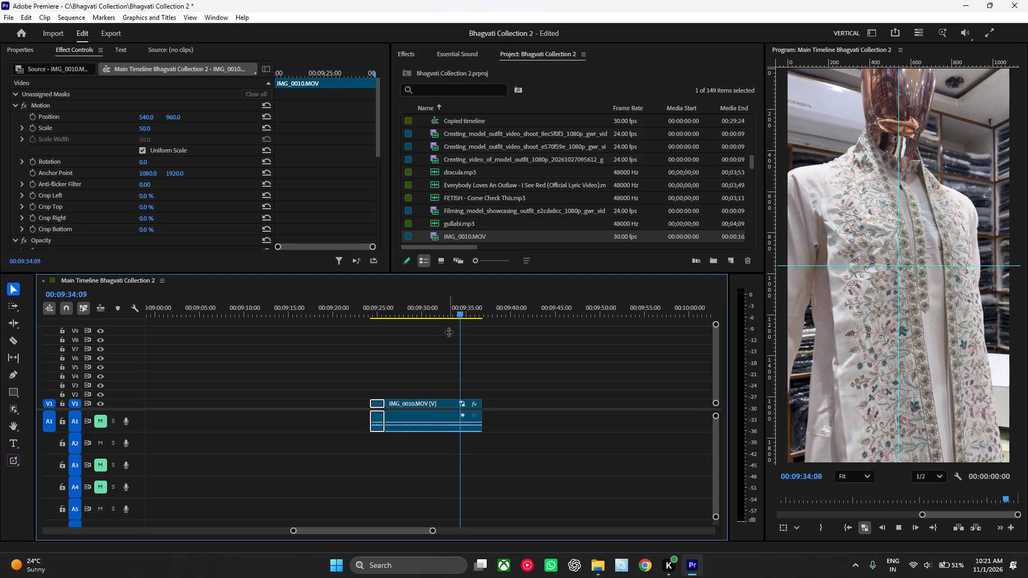
key(space)
drag(398, 367, 451, 444)
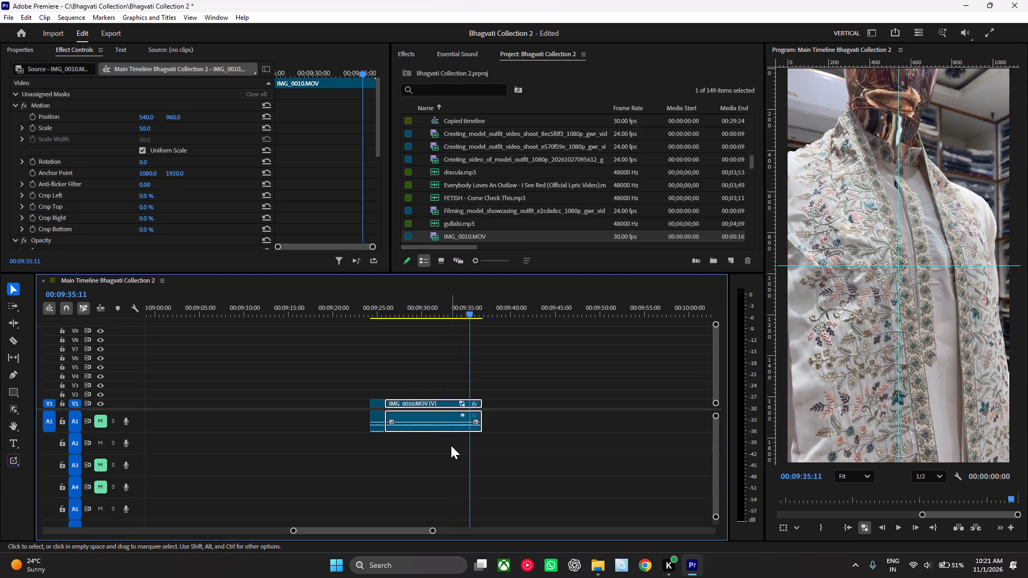
key(Delete)
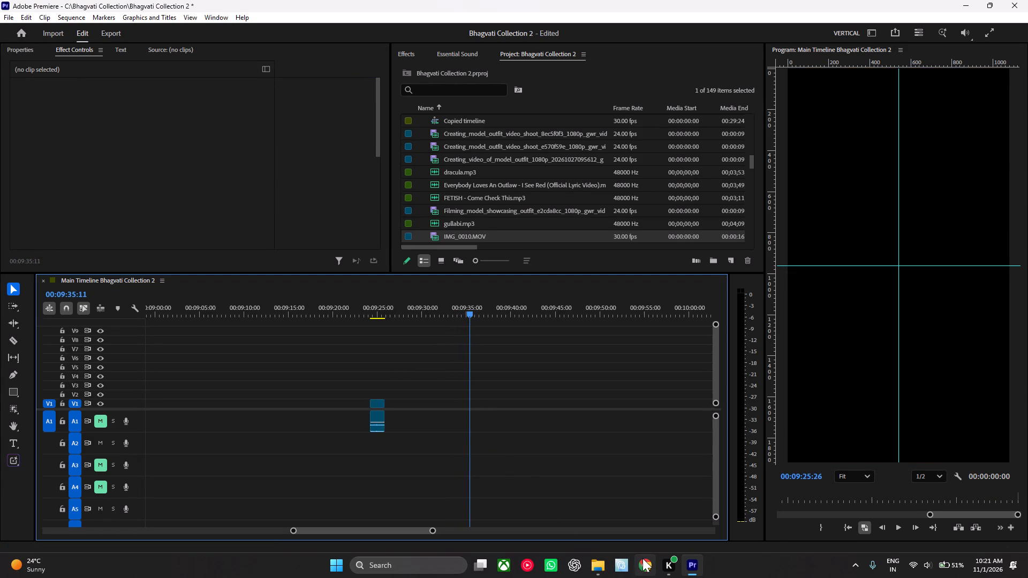
Place IMG_0002 from the Clip 185 folder on V1, a short gap after the remaining IMG_0010.MOV piece.
click(600, 571)
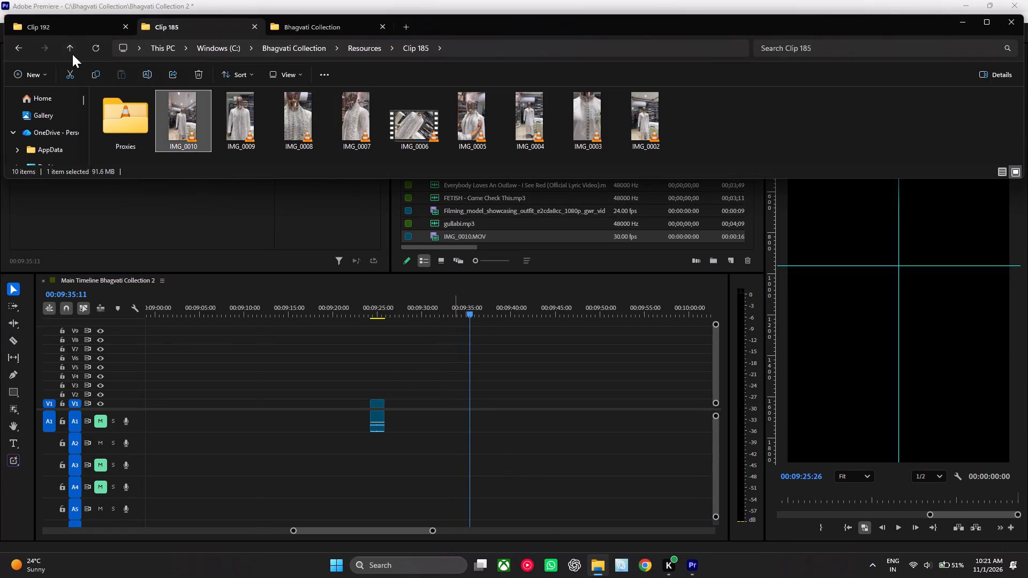
click(18, 45)
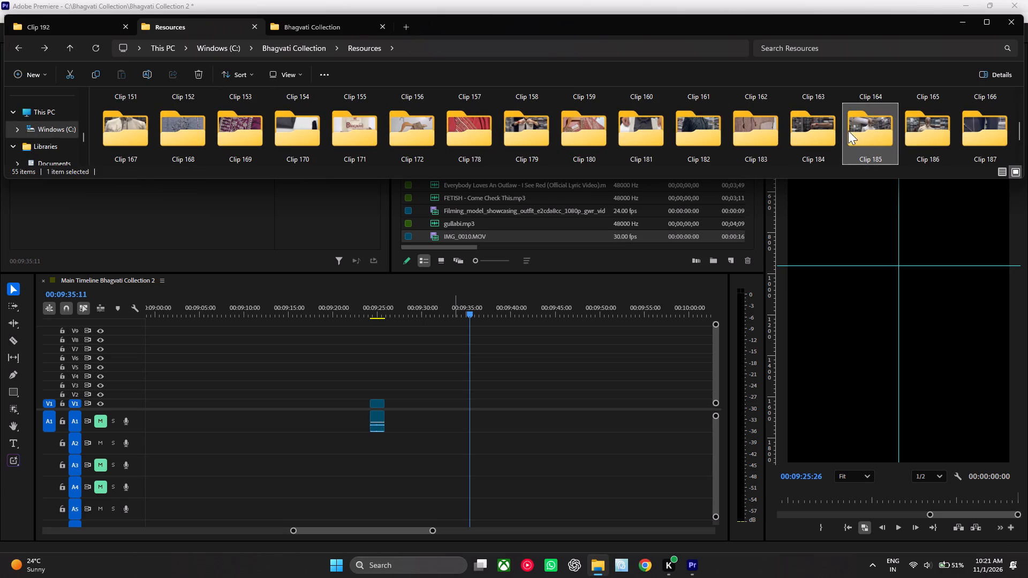
double_click(867, 128)
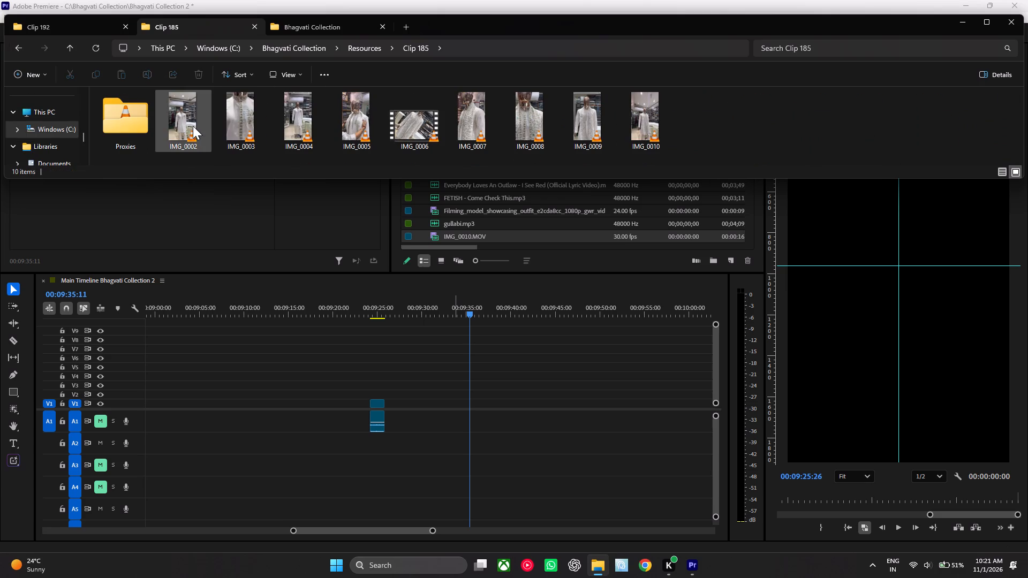
drag(192, 125, 405, 406)
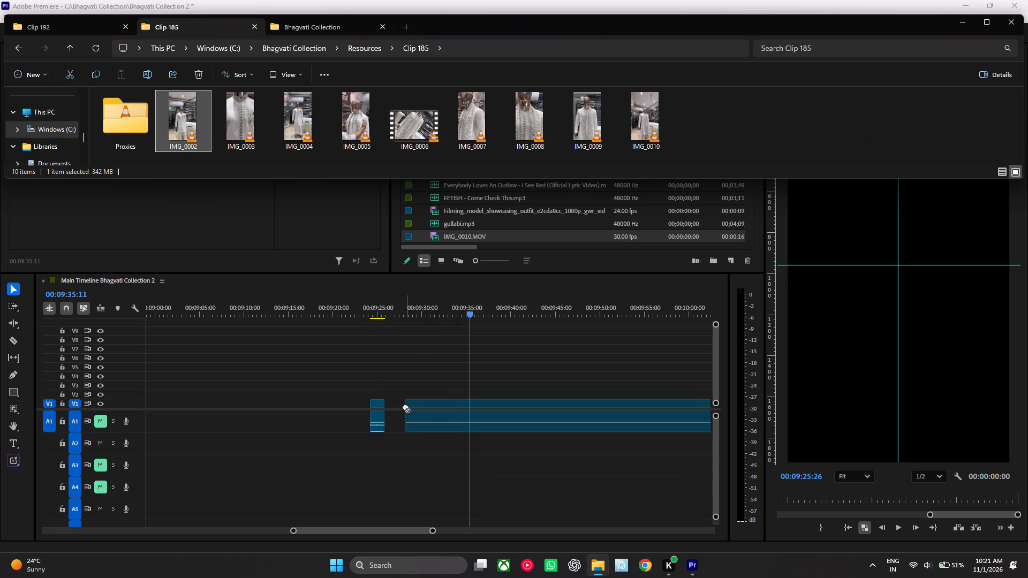
Attach IMG_0002_1 from the Proxies folder of Clip 185 as the proxy for IMG_0002.MOV.
right_click(462, 235)
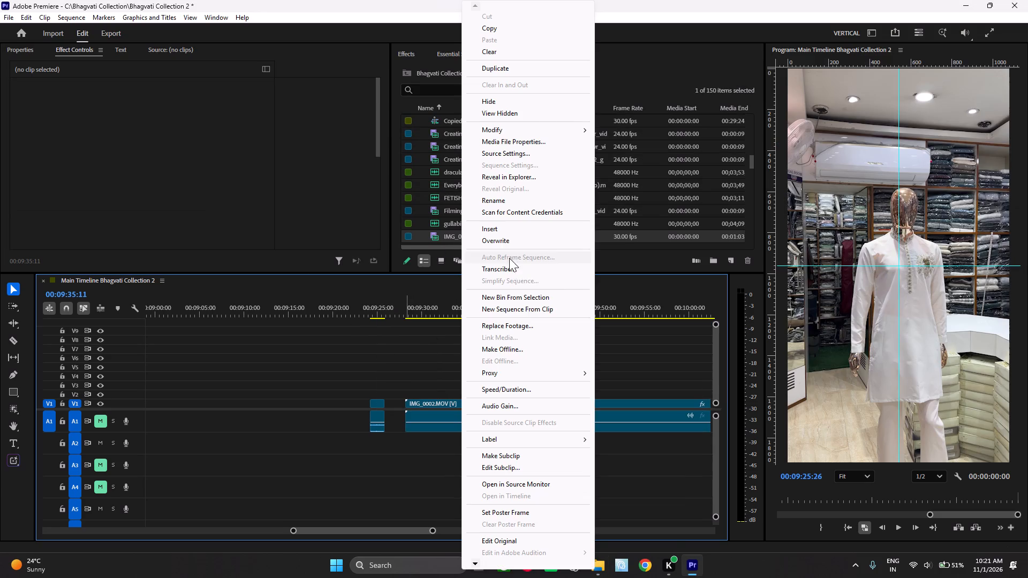
click(577, 369)
click(618, 382)
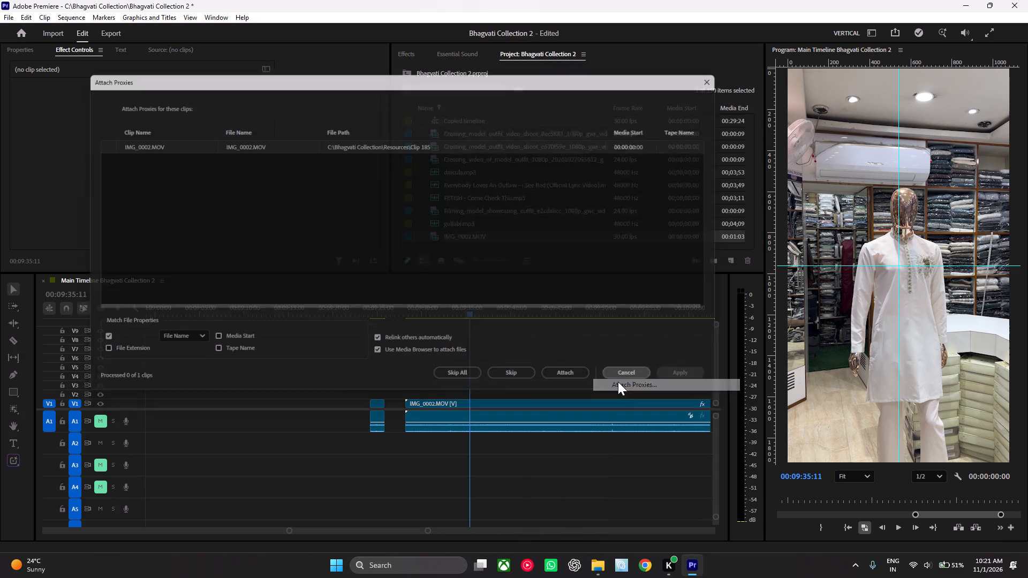
click(705, 387)
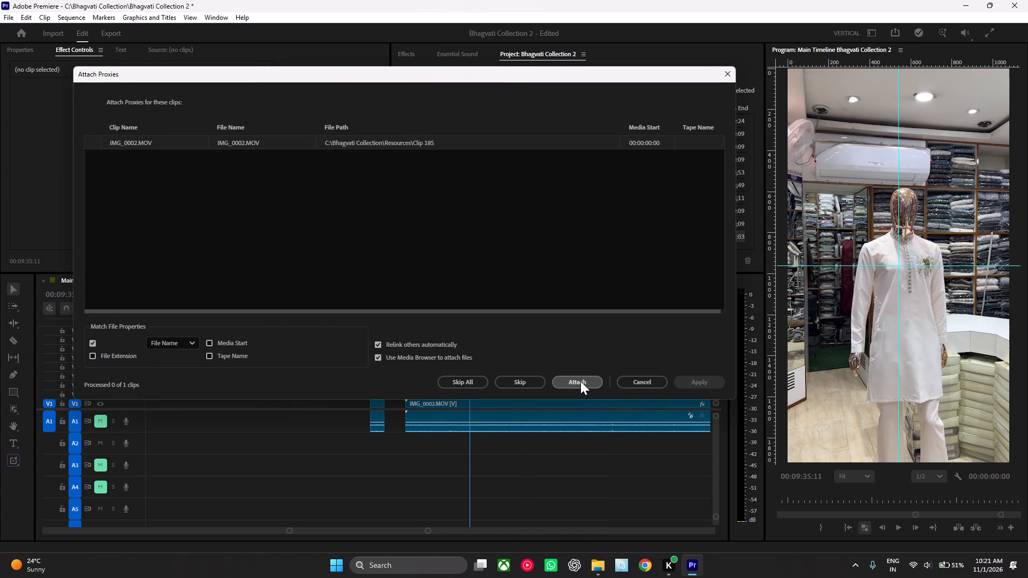
click(580, 381)
click(484, 271)
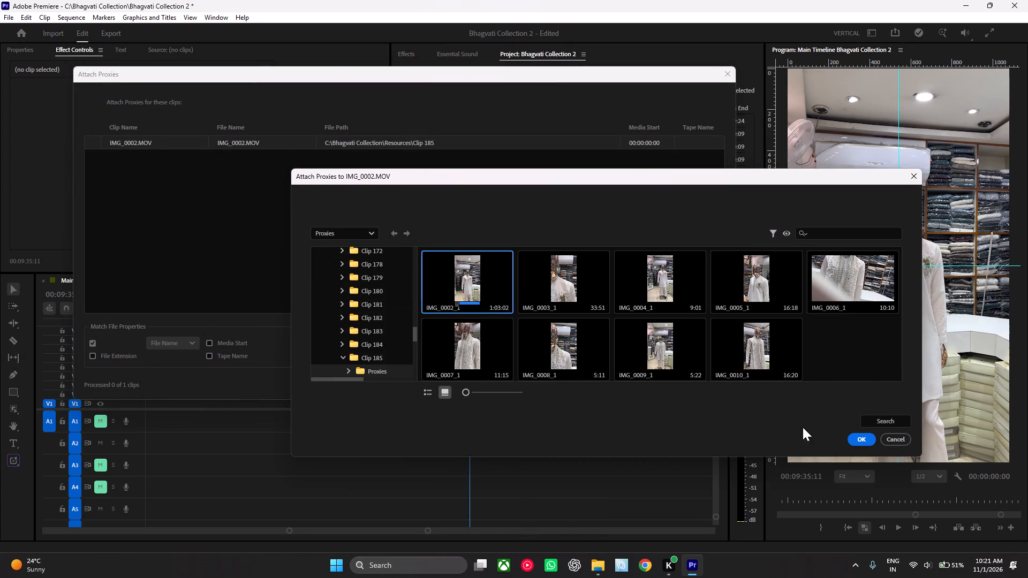
click(864, 438)
Review the IMG_0002.MOV footage and ripple-trim its beginning up to about 00:09:35.
scroll(410, 359, down, 1)
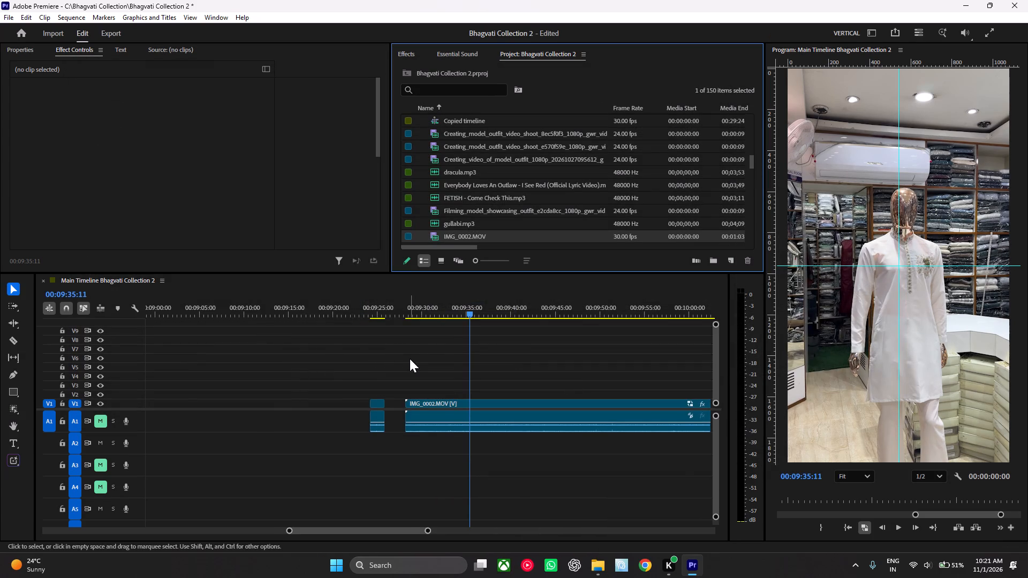
scroll(410, 359, down, 4)
drag(330, 313, 345, 313)
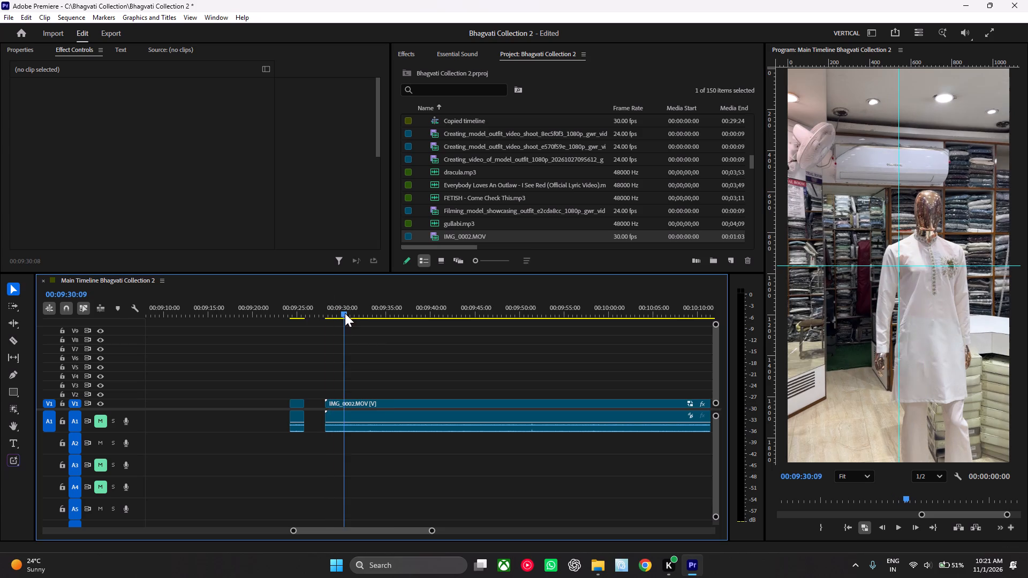
drag(345, 313, 442, 328)
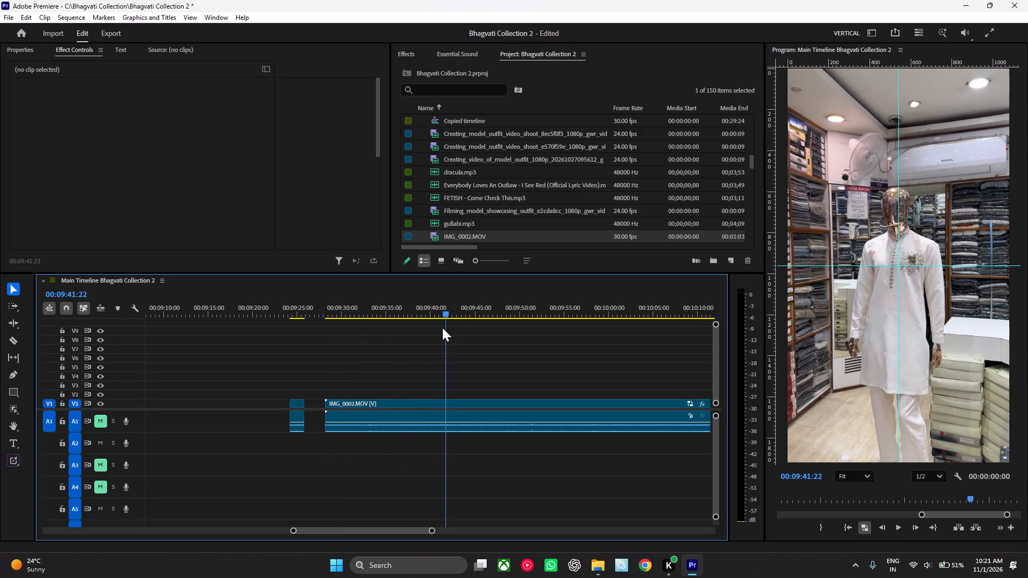
drag(442, 328, 383, 325)
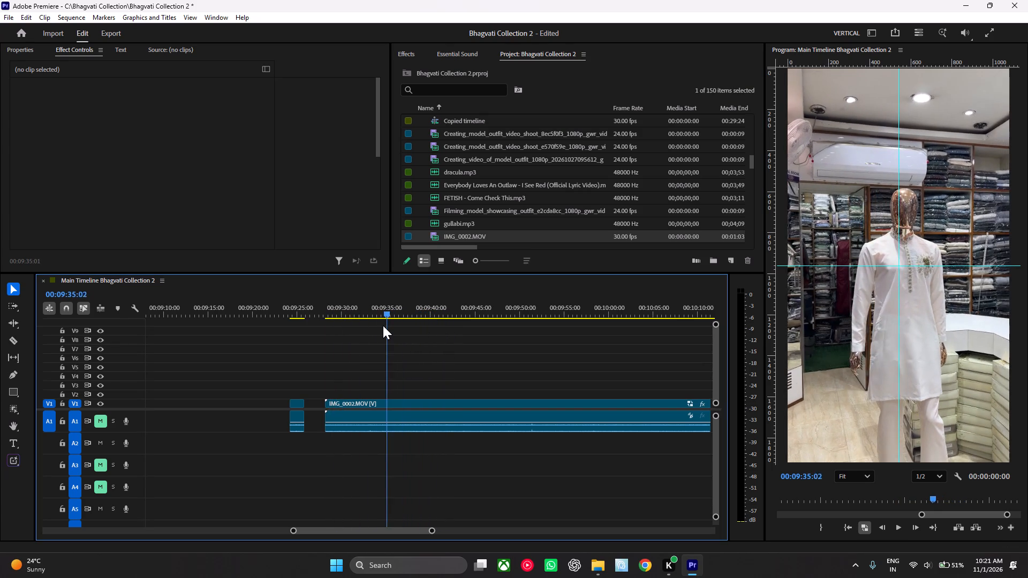
drag(383, 325, 382, 325)
key(q)
Play back the trimmed opening of IMG_0002.MOV and split the clip at 00:09:33:15.
key(space)
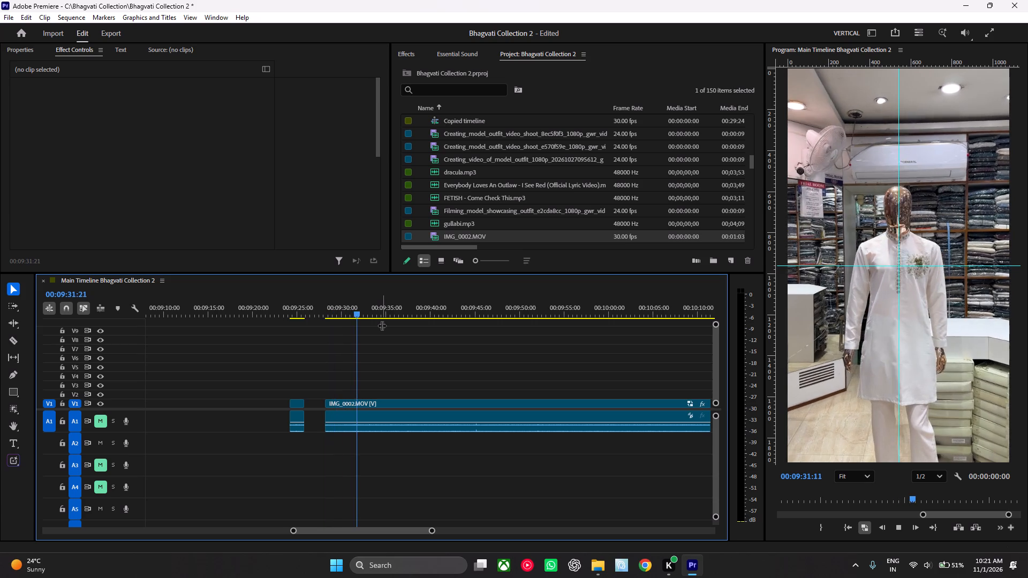
key(space)
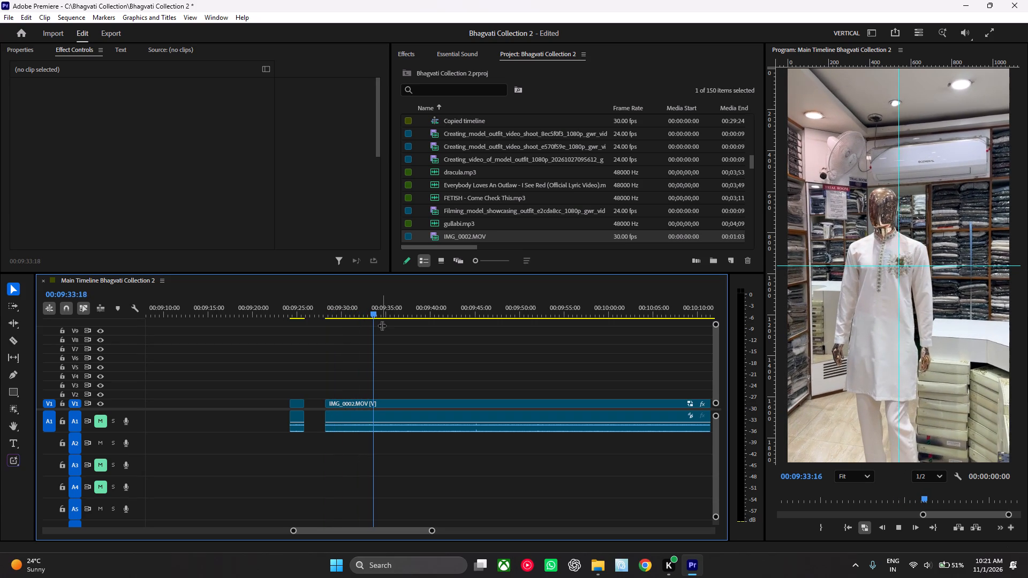
key(Left)
key(Left)
key(Left)
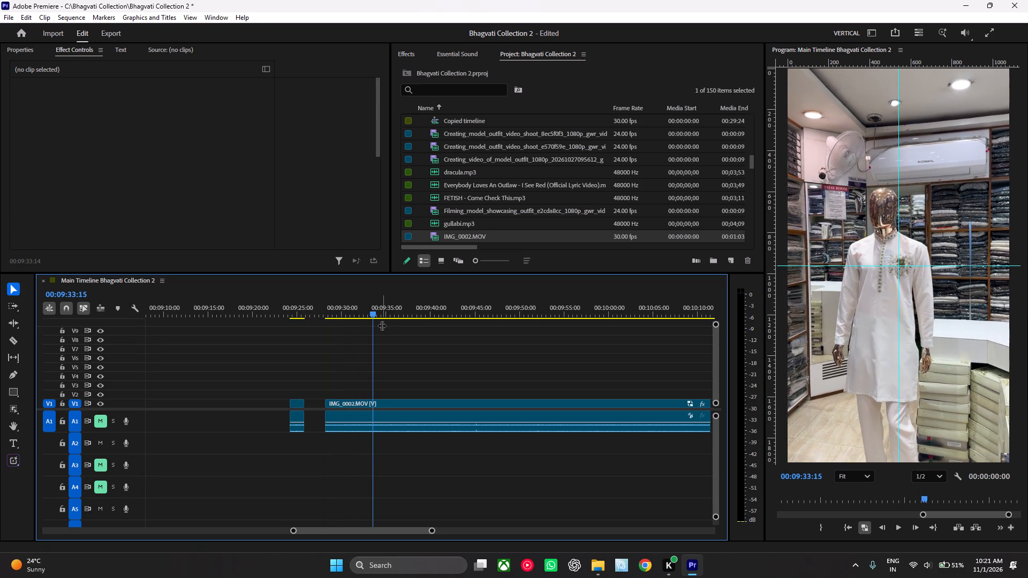
key(ctrl+k)
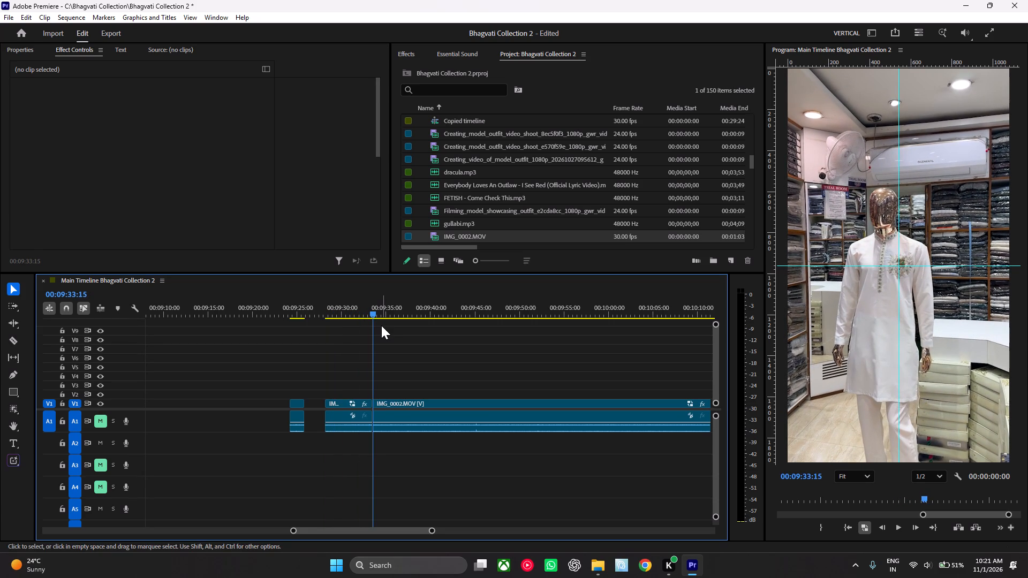
Review the IMG_0002.MOV section after the split and ripple-trim its beginning up to about 00:09:56.
scroll(359, 416, down, 6)
alt+scroll(336, 379, down, 6)
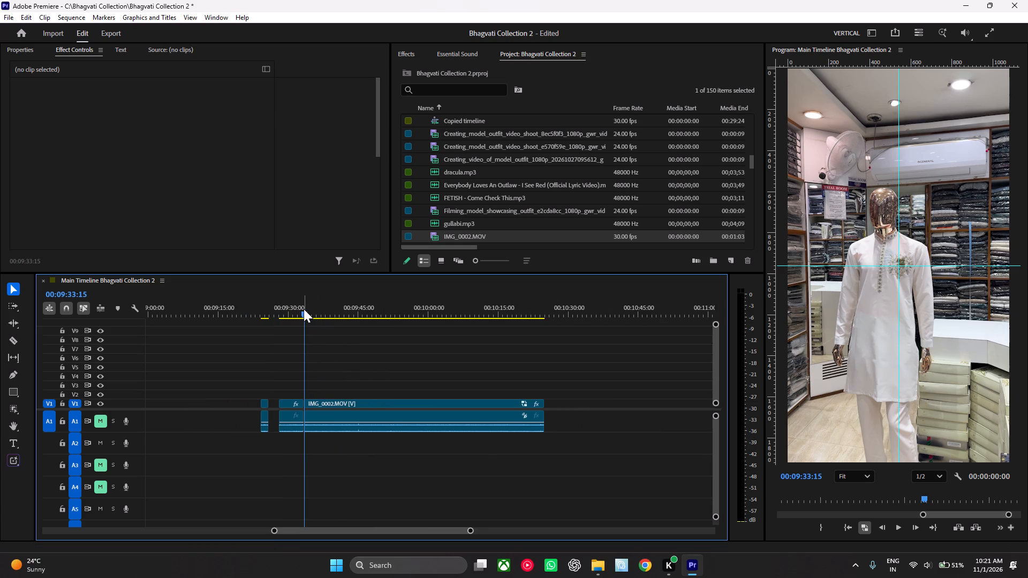
drag(304, 313, 359, 317)
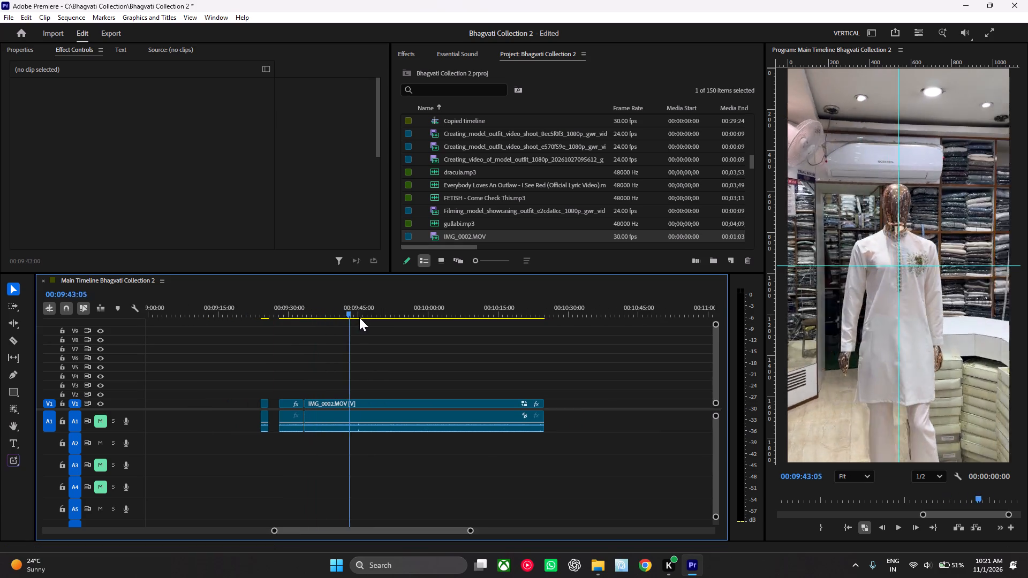
drag(359, 317, 413, 322)
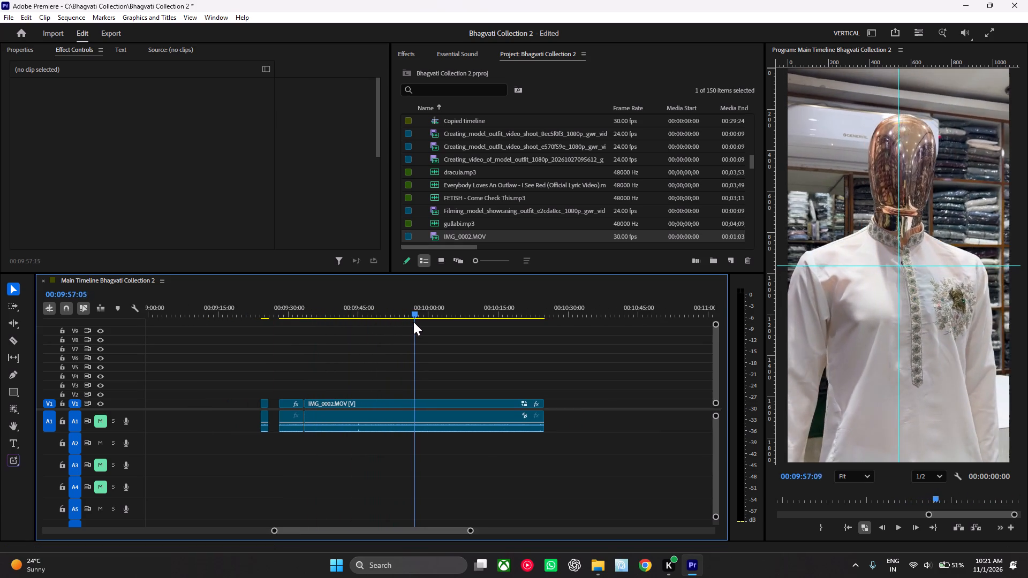
drag(413, 322, 407, 322)
text(q)
Play back the trimmed second section of IMG_0002.MOV and split it at 00:09:40:21.
key(space)
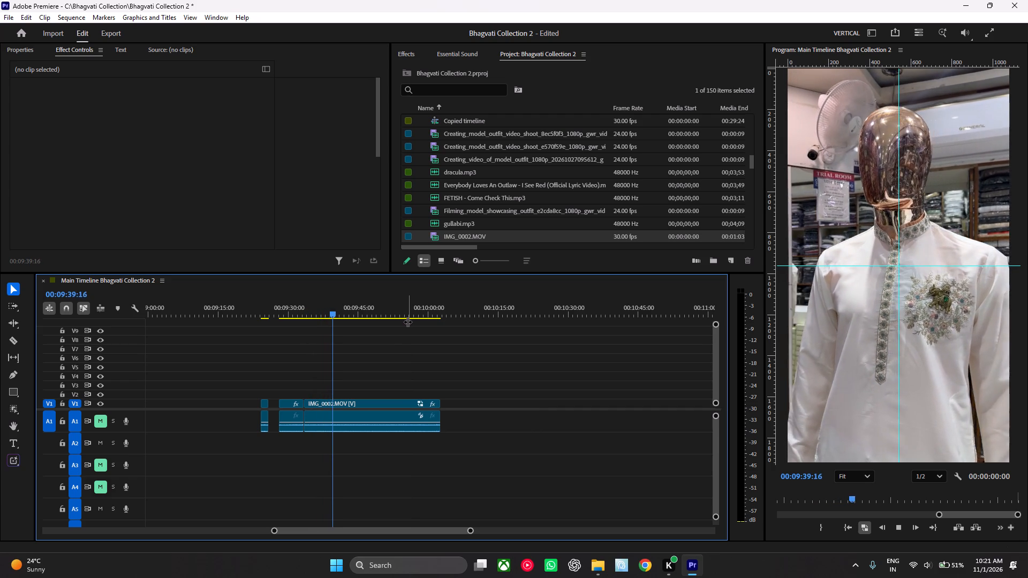
key(space)
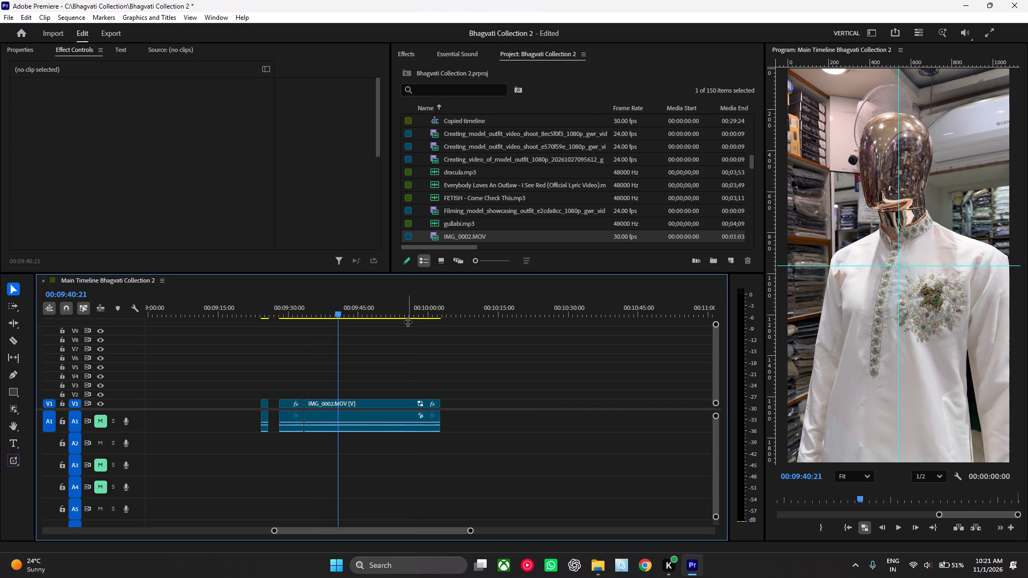
key(ctrl+k)
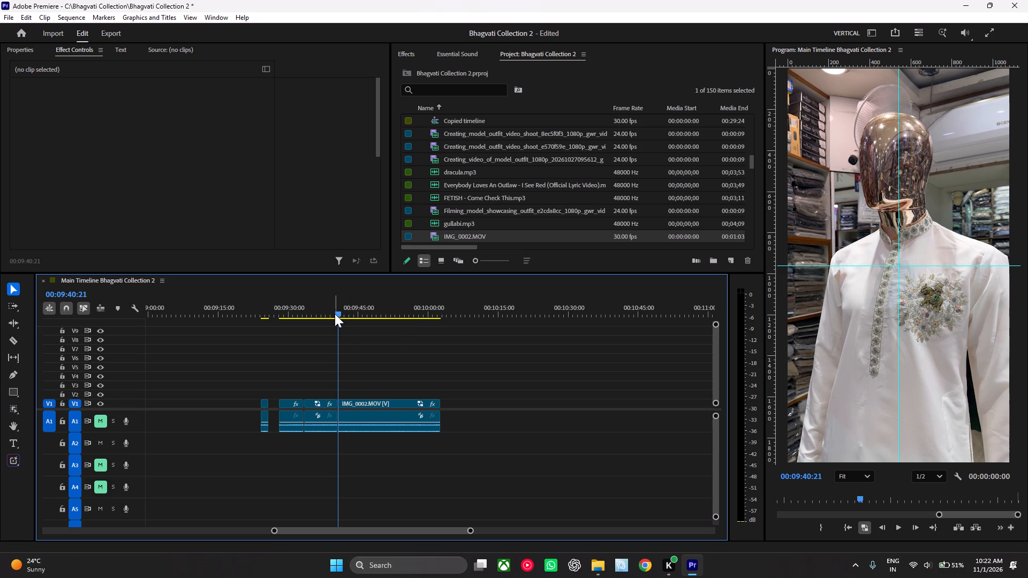
Review the last IMG_0002.MOV section and ripple-trim its beginning up to about 00:09:59.
drag(335, 314, 395, 320)
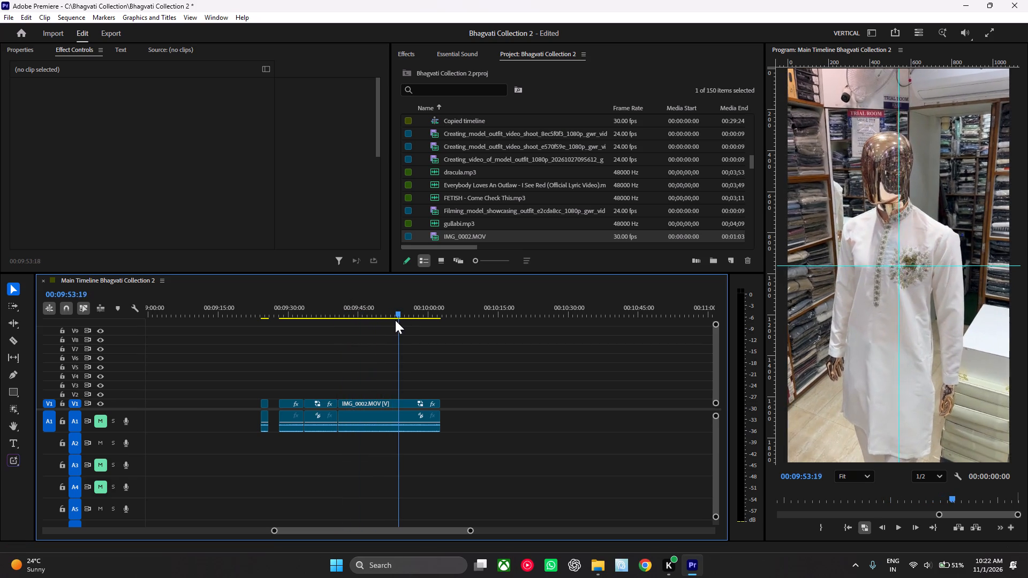
drag(395, 320, 391, 323)
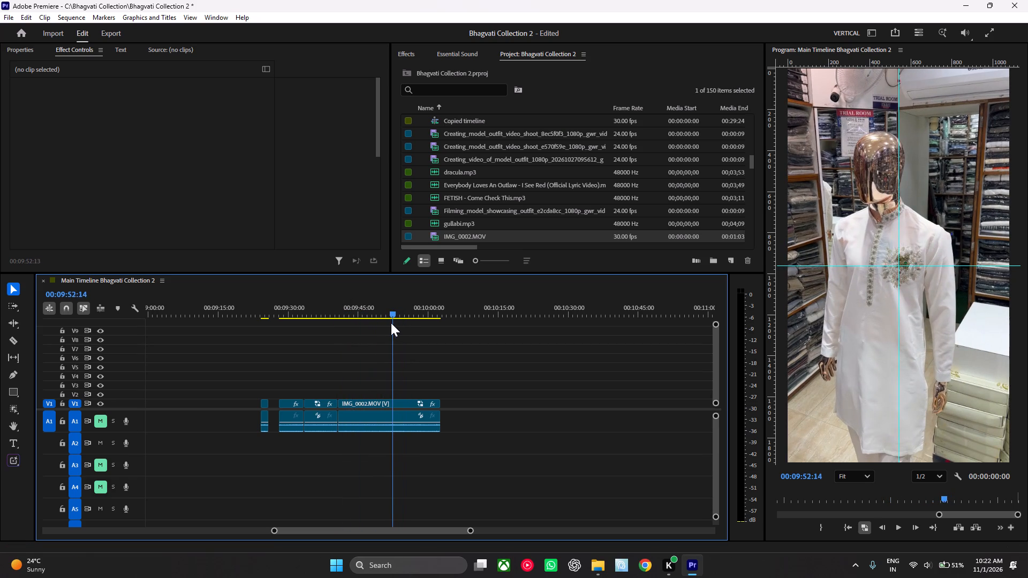
drag(391, 323, 425, 326)
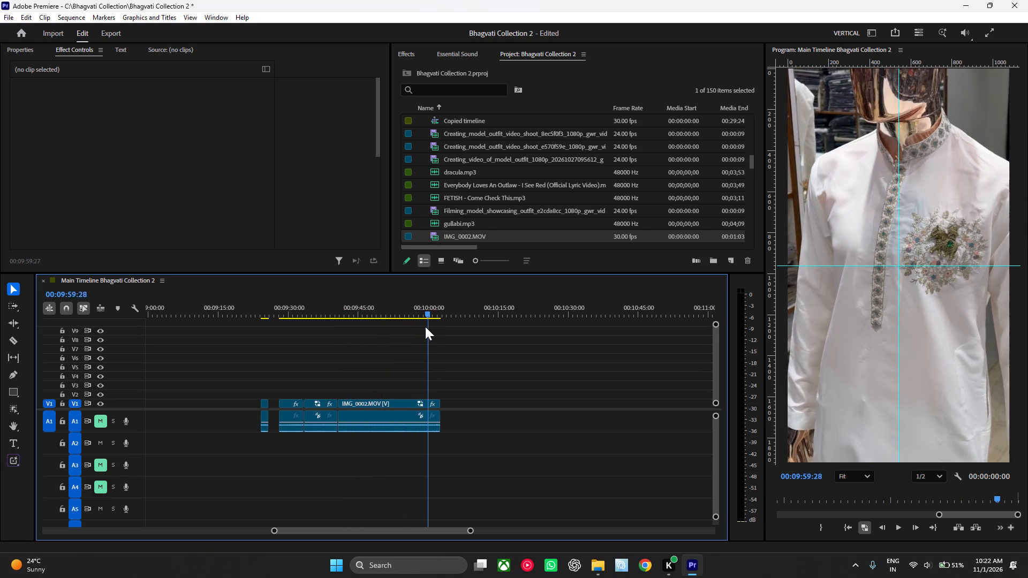
drag(425, 326, 423, 328)
text(q)
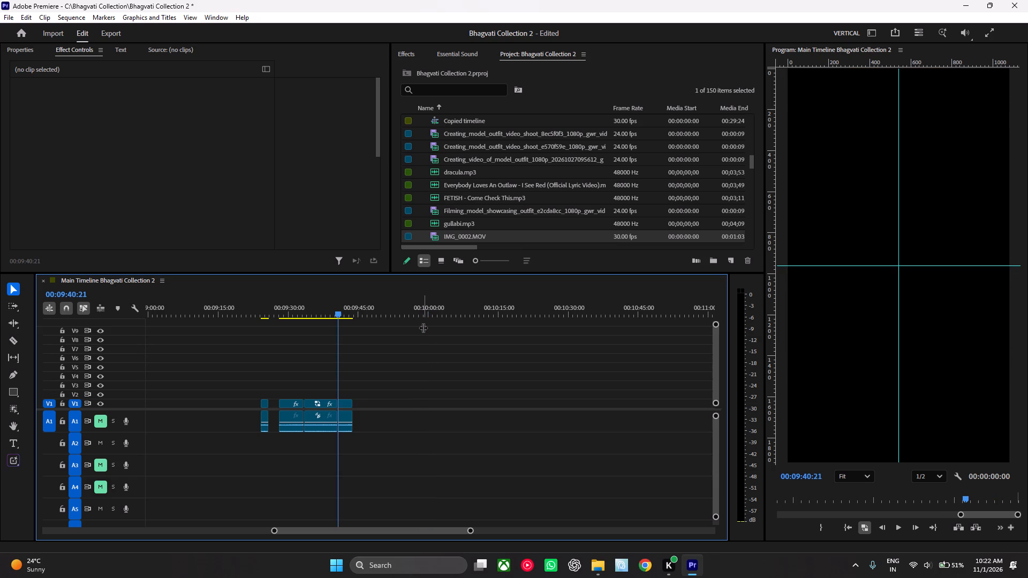
Play back the last IMG_0002.MOV section and ripple-trim its end back to 00:09:43:19.
key(space)
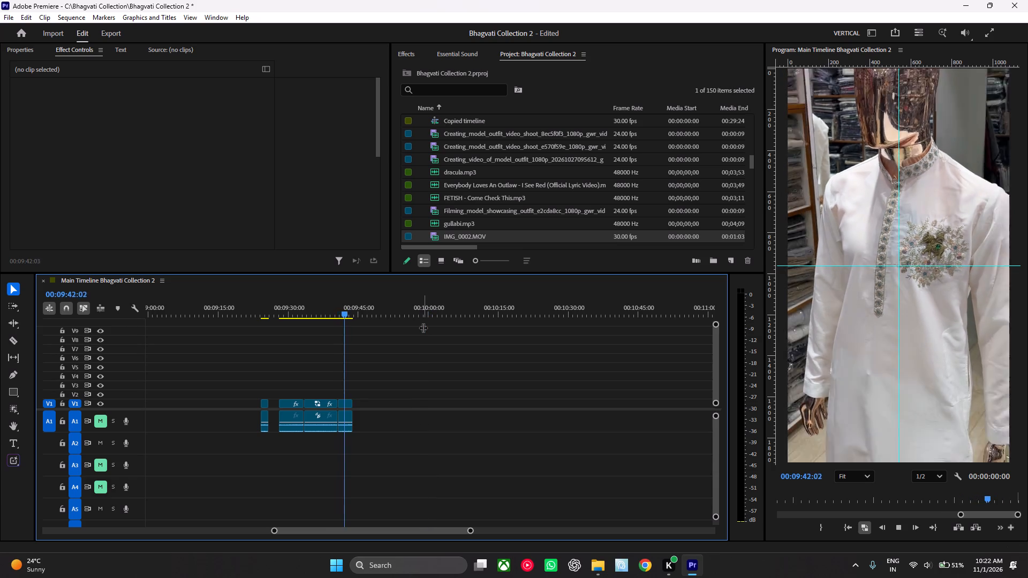
key(space)
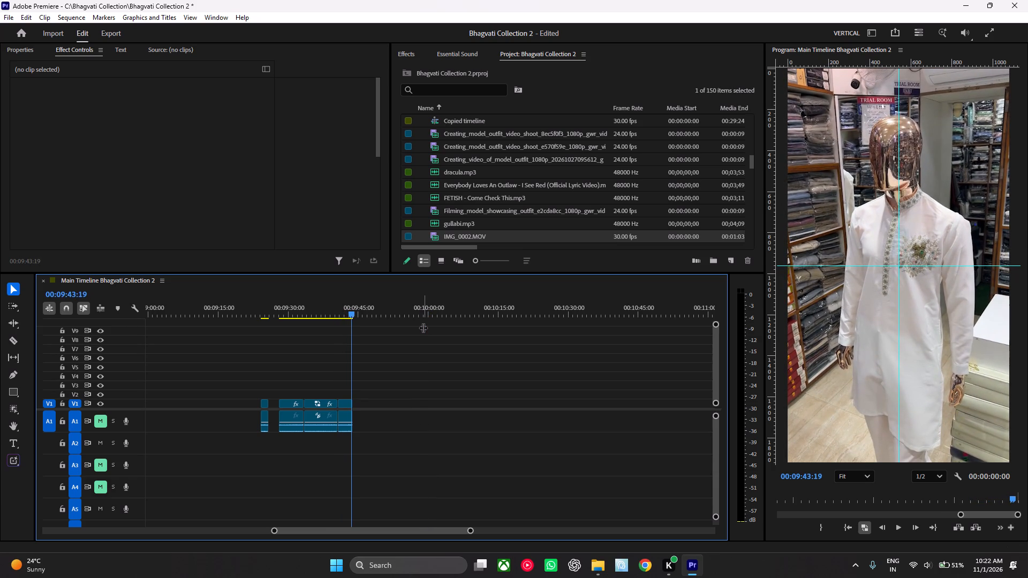
text(w)
Place IMG_0003 from the Clip 185 folder on V1 at about 00:10:00, after the IMG_0002.MOV sections.
click(591, 563)
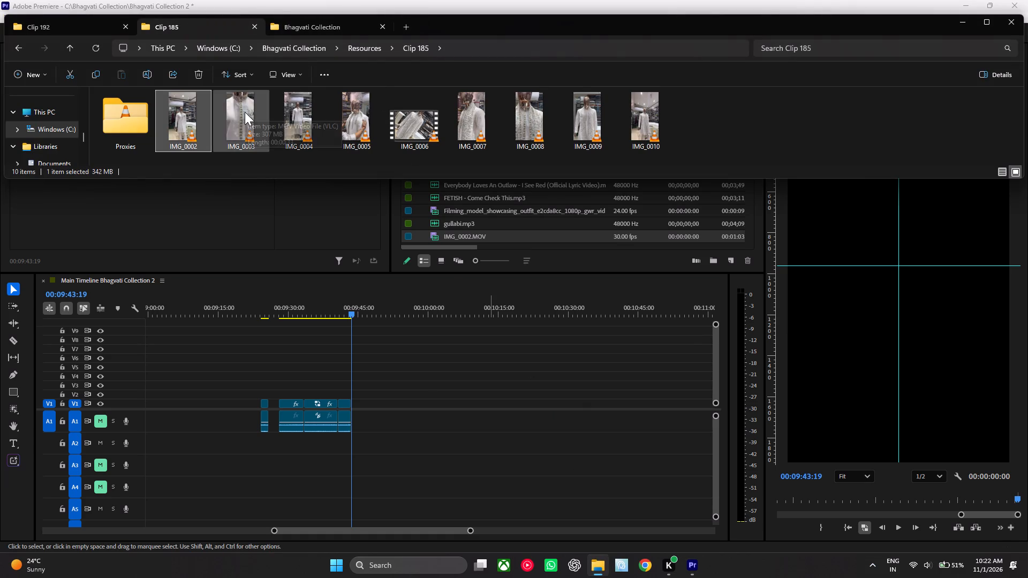
drag(245, 112, 426, 403)
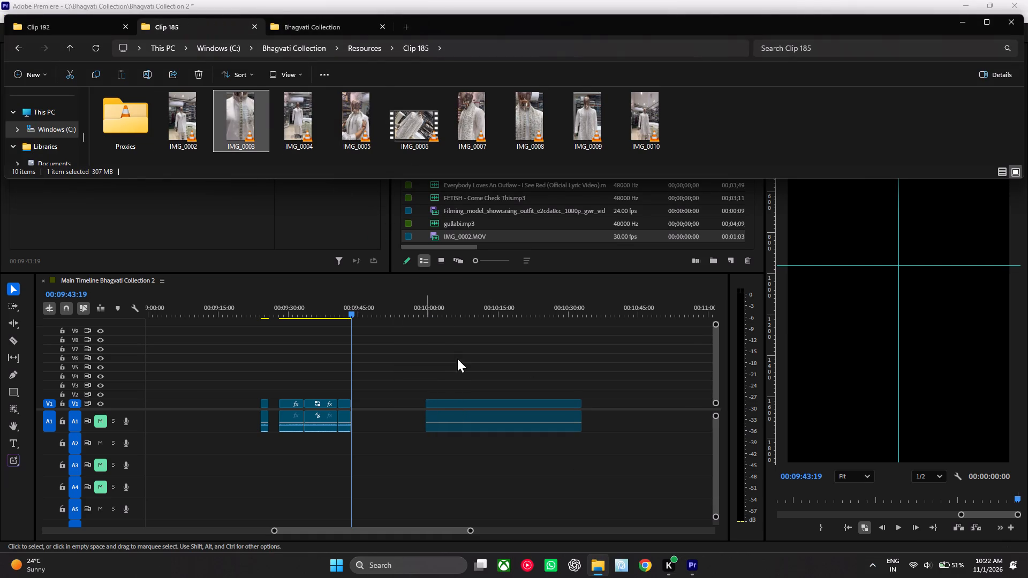
Attach the IMG_0003_1 proxy from the Clip 185 Proxies folder to IMG_0003.MOV.
right_click(470, 241)
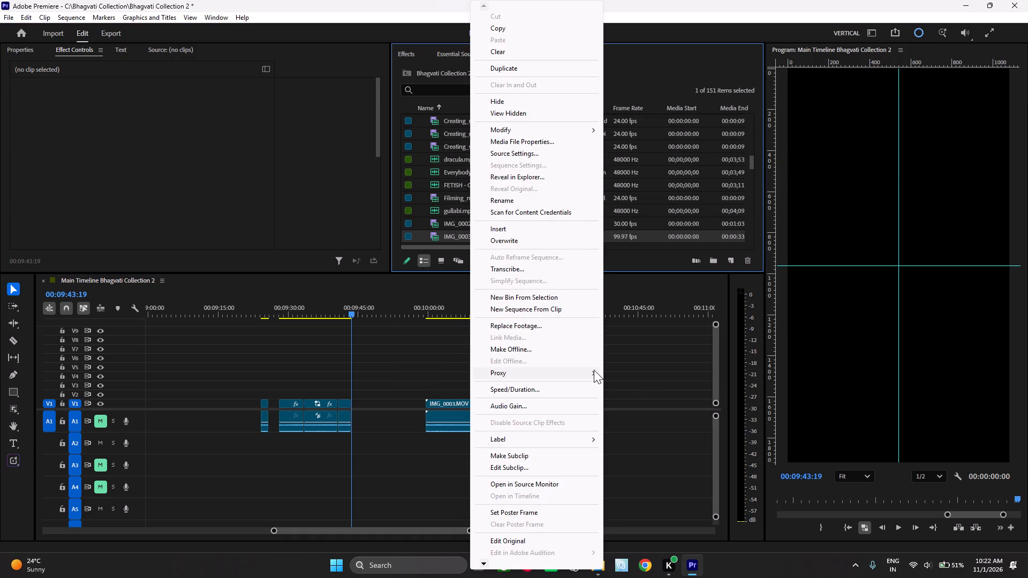
click(595, 371)
click(623, 382)
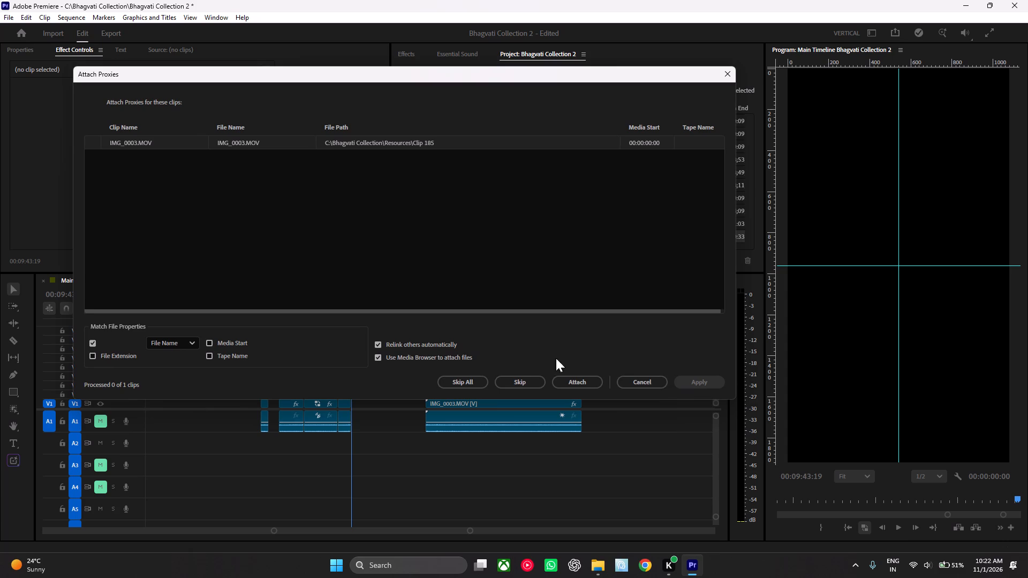
click(580, 387)
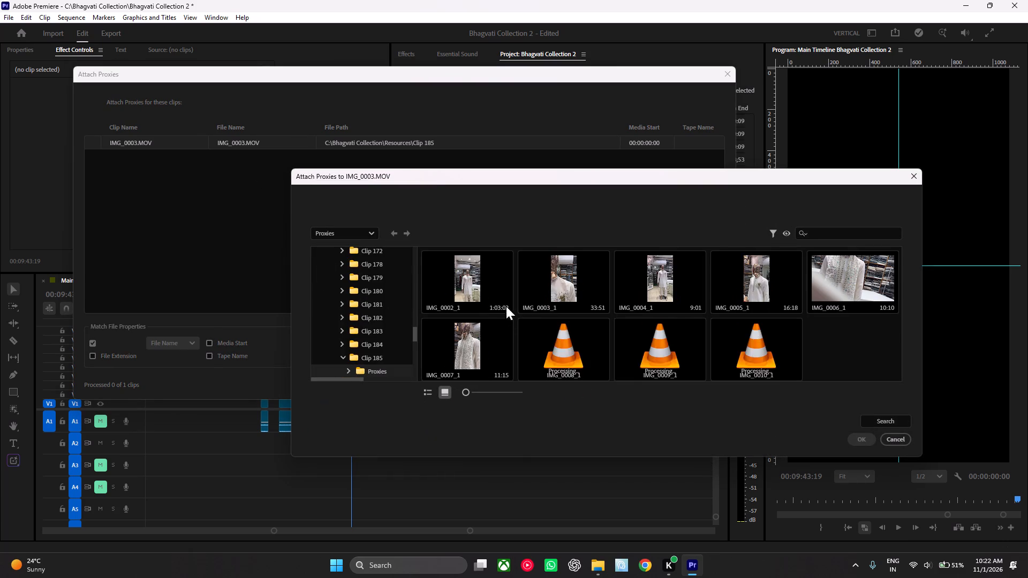
click(549, 285)
click(853, 436)
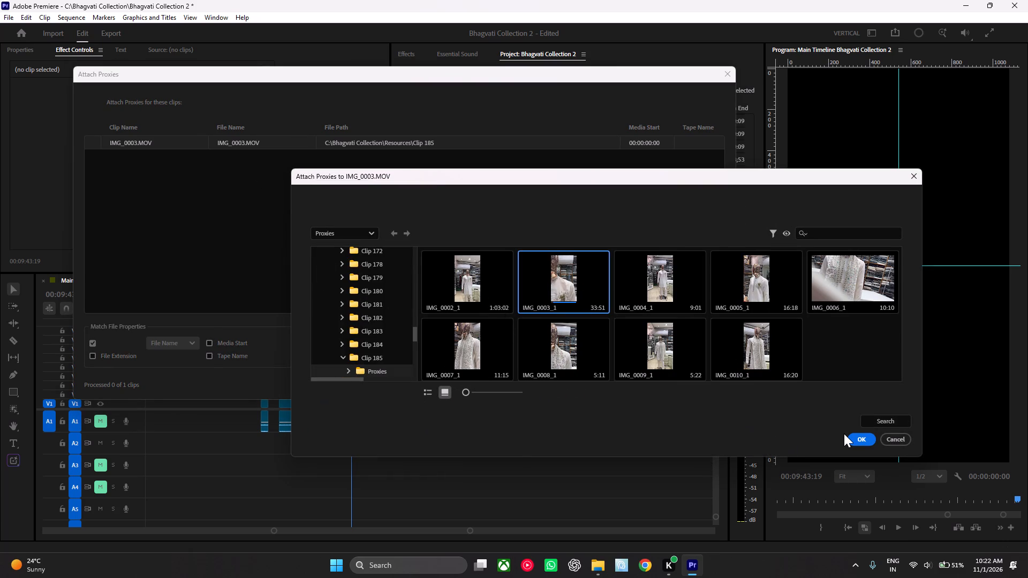
Scrub through IMG_0003.MOV and ripple-trim its beginning up to about 00:10:01:19.
drag(430, 312, 447, 315)
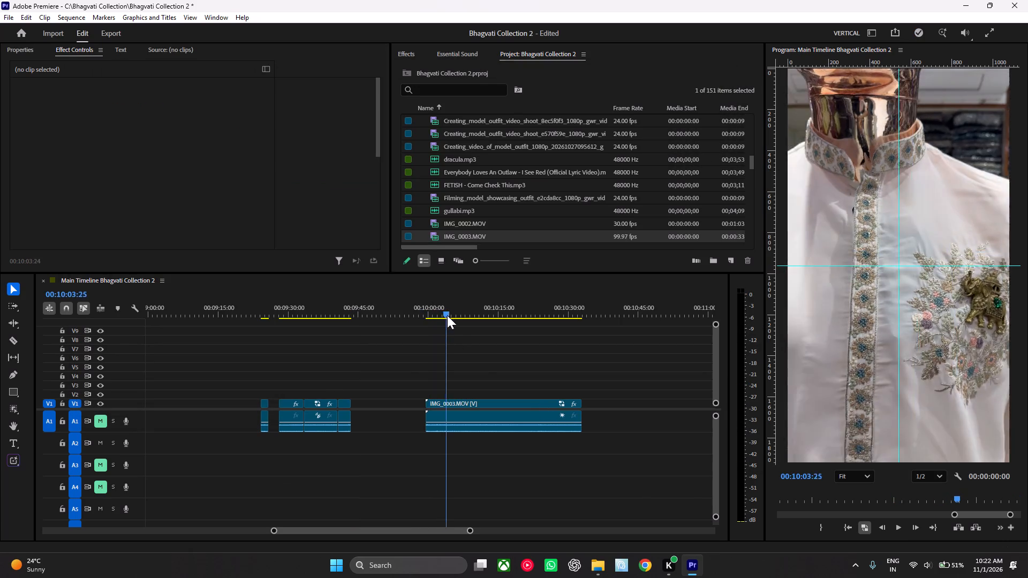
drag(447, 315, 466, 319)
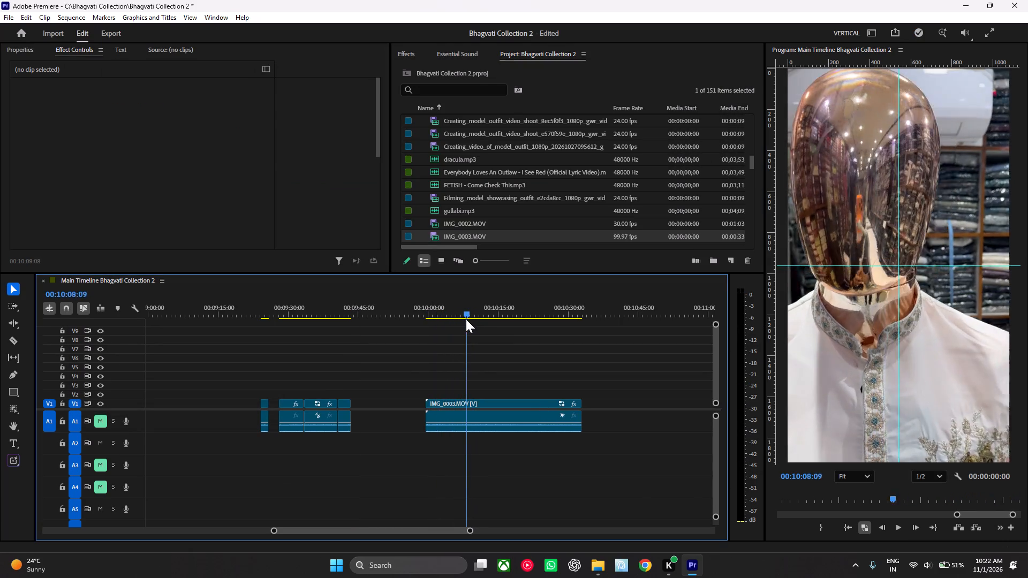
drag(466, 319, 441, 318)
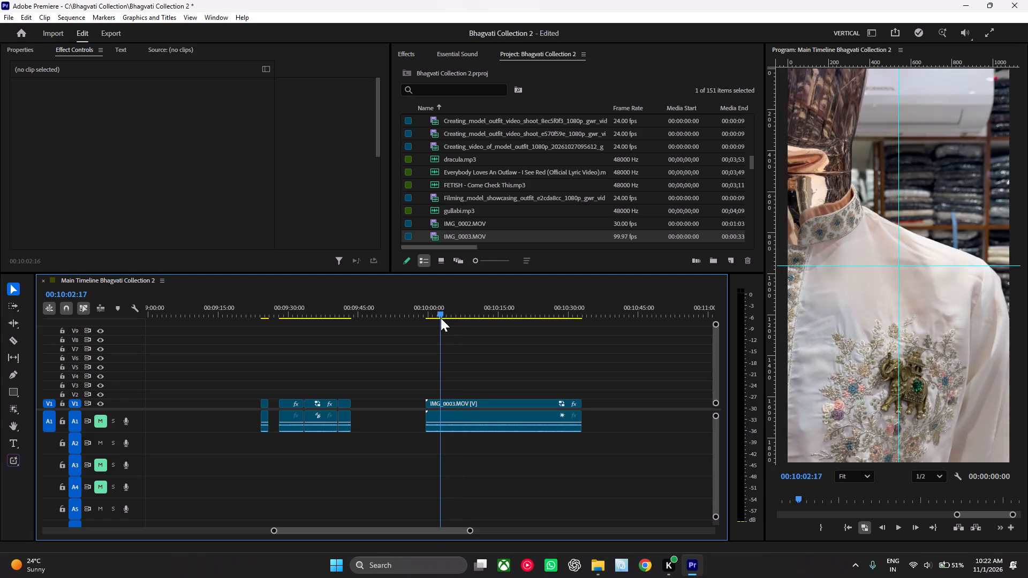
drag(441, 318, 437, 318)
text(q)
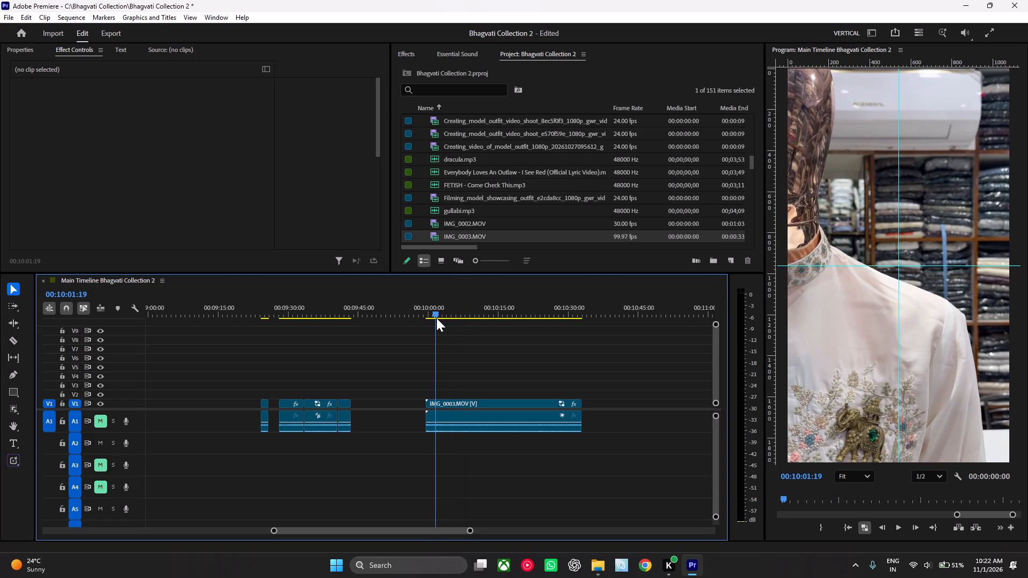
Play back the trimmed IMG_0003.MOV and split it at 00:10:02:07.
key(space)
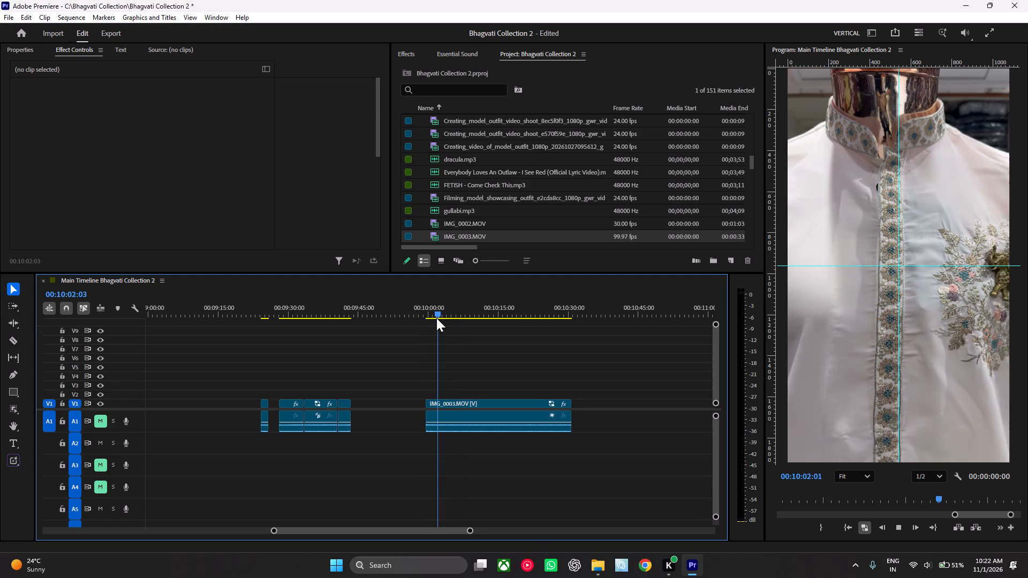
key(space)
key(ctrl+k)
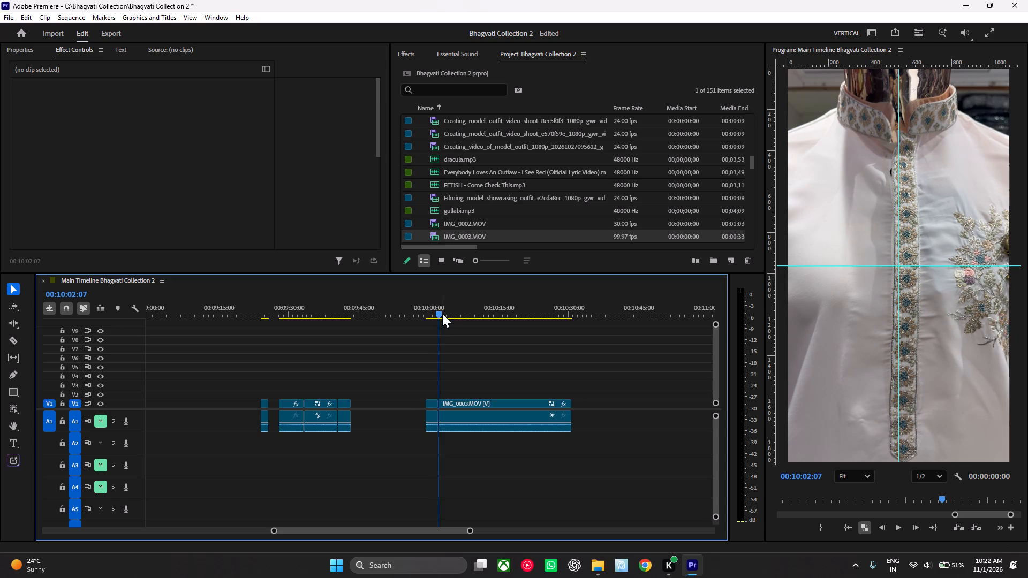
Review the second IMG_0003.MOV section and ripple-trim its beginning up to about 00:10:21.
drag(437, 314, 489, 316)
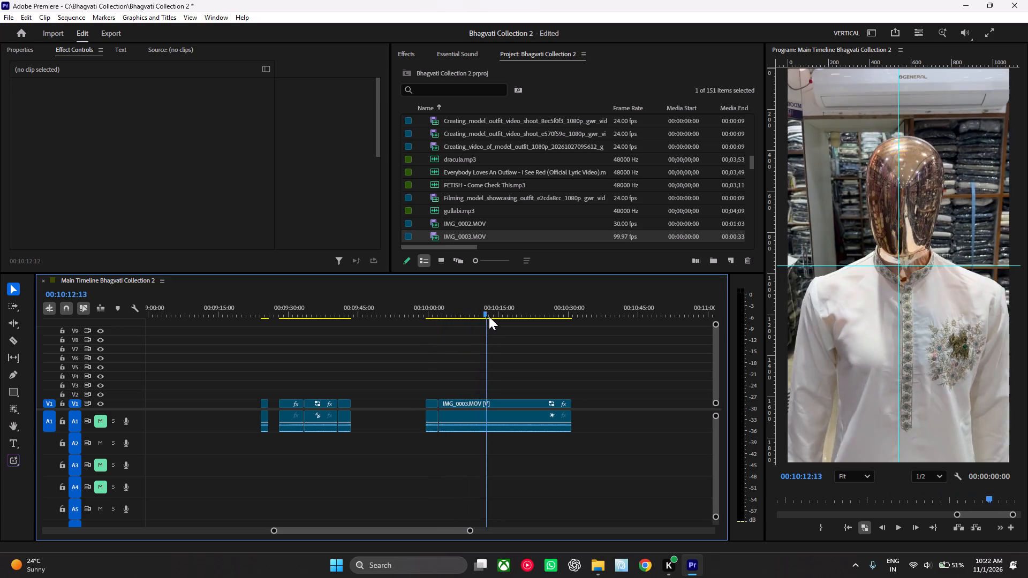
drag(489, 316, 523, 324)
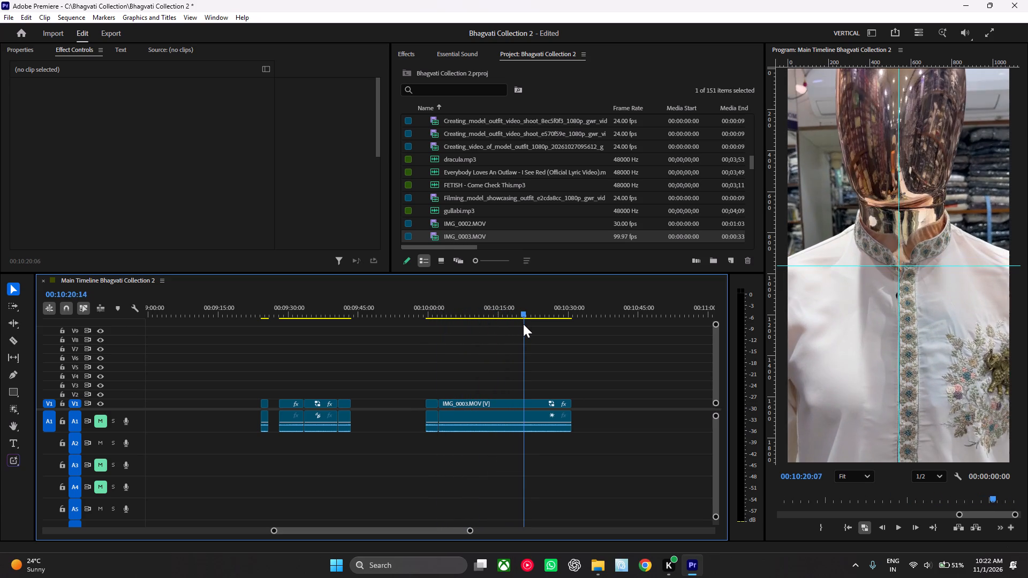
drag(523, 324, 537, 329)
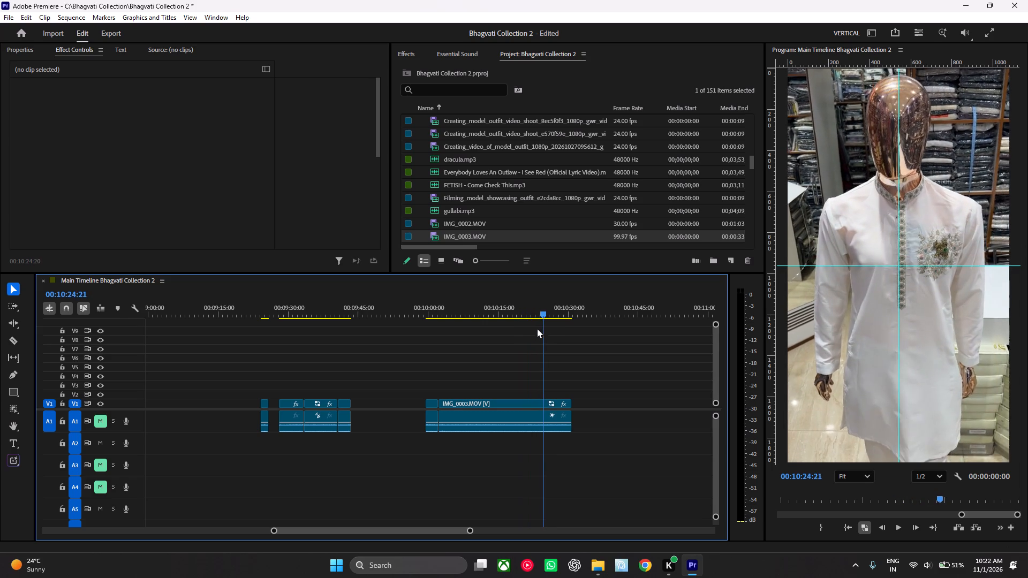
drag(537, 329, 525, 330)
text(q)
Play back the second IMG_0003.MOV section and ripple-trim its beginning further, up to about 00:10:06.
key(space)
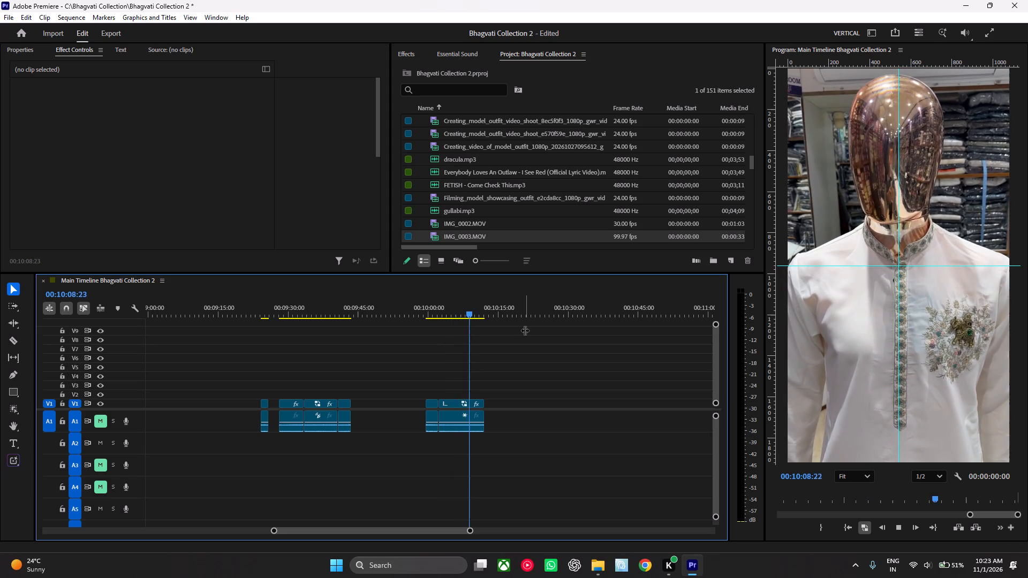
key(space)
drag(471, 313, 463, 313)
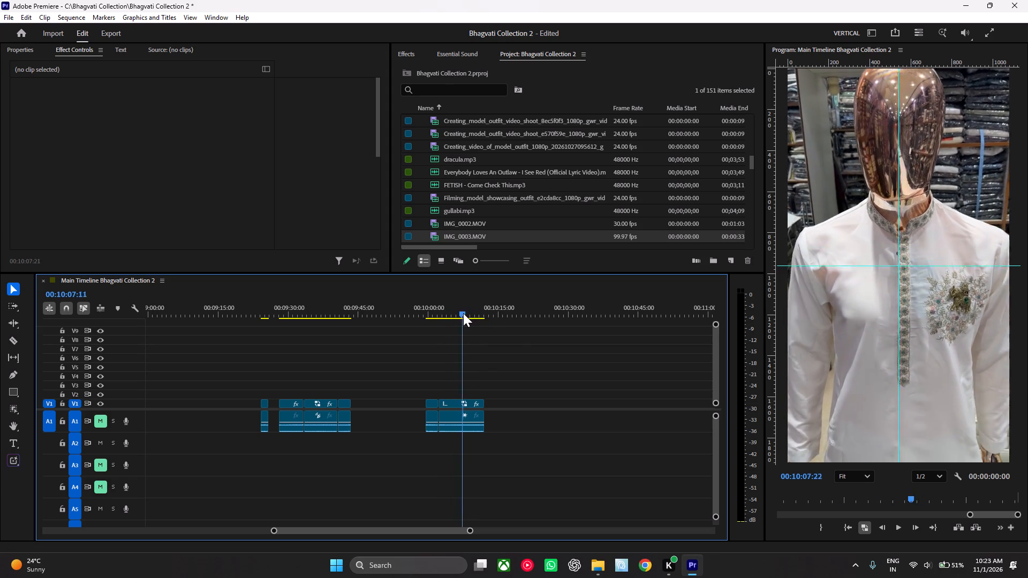
drag(463, 313, 453, 314)
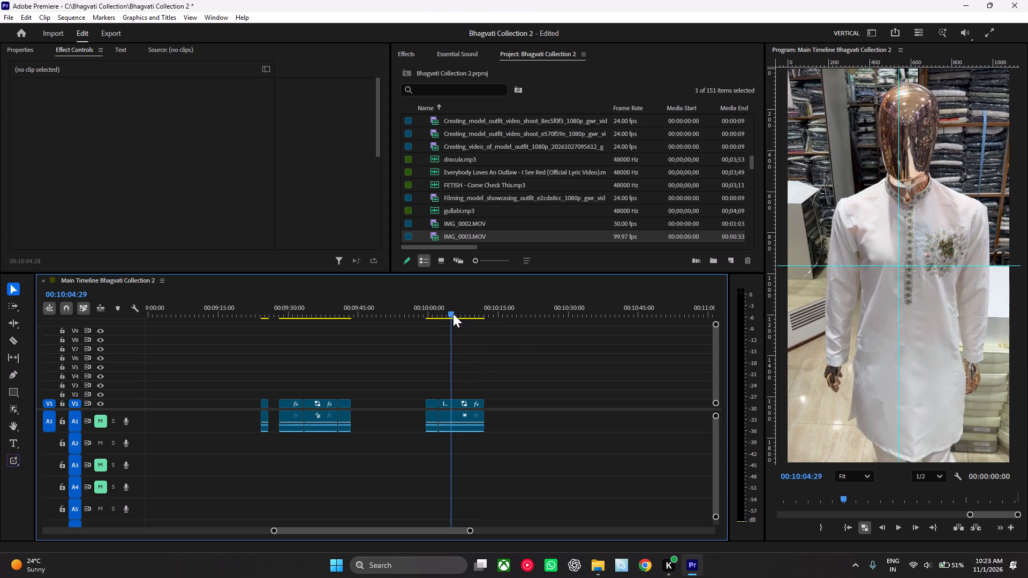
drag(453, 314, 456, 314)
text(q)
Play back the second IMG_0003.MOV section, split it at 00:10:05:06 and delete the remainder after the cut.
key(space)
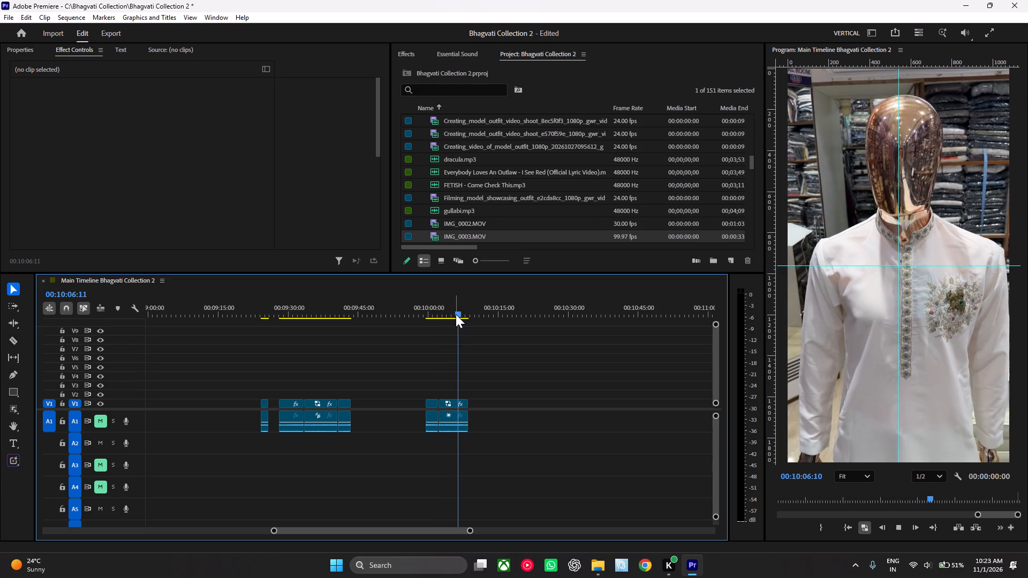
key(space)
drag(465, 312, 452, 313)
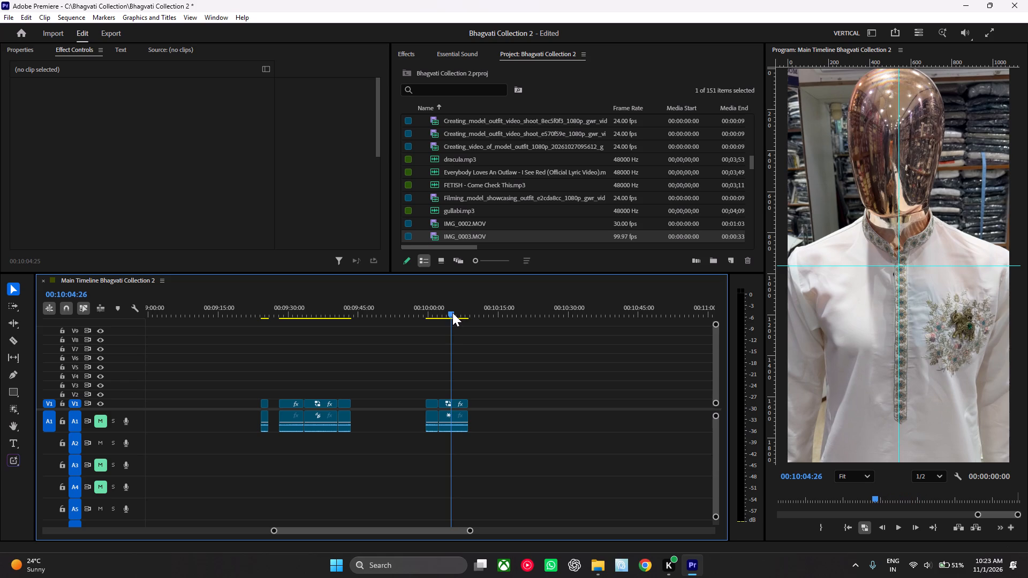
drag(452, 313, 454, 313)
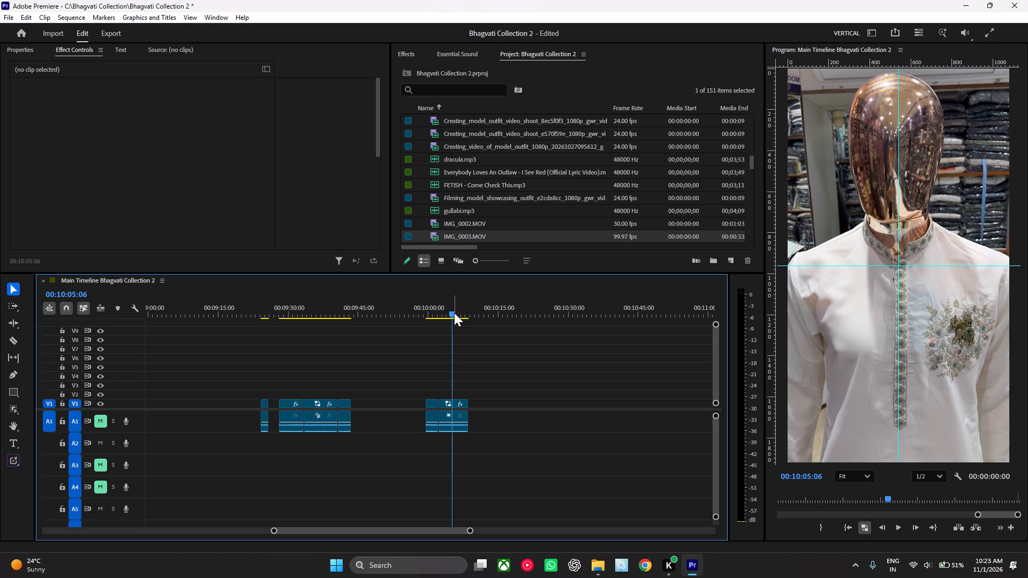
key(ctrl+k)
drag(458, 381, 459, 419)
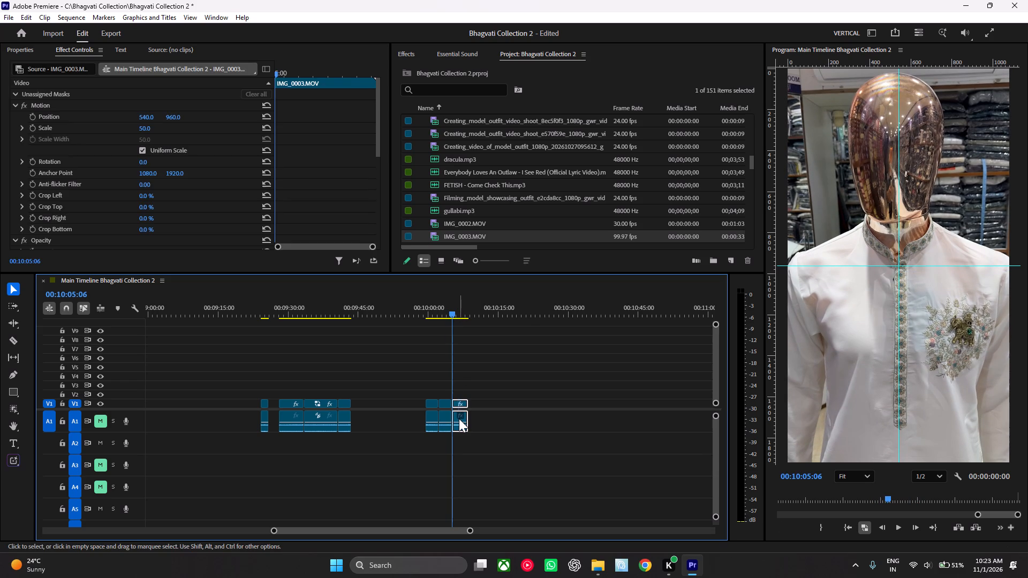
key(Delete)
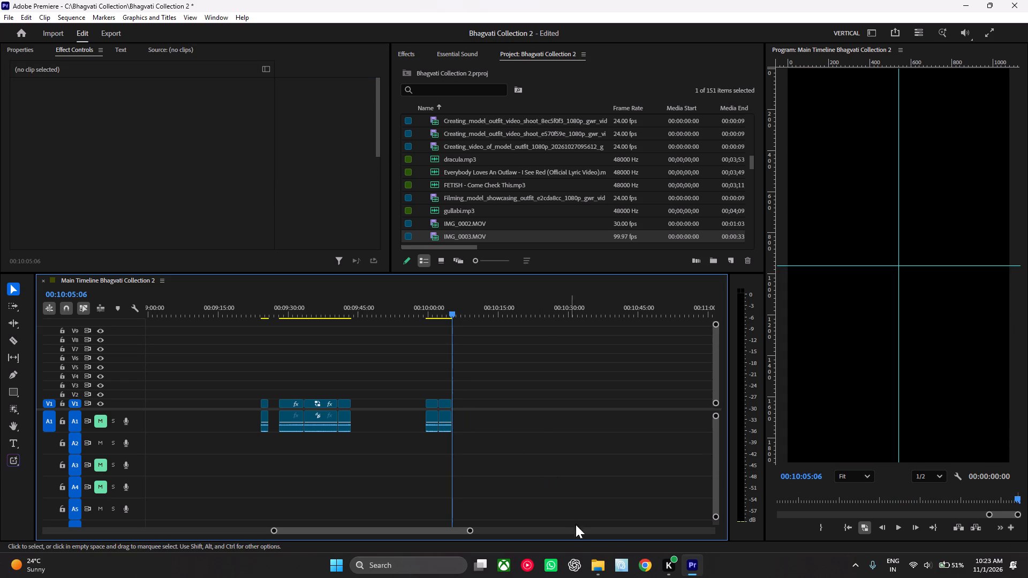
Place IMG_0004 from the Clip 185 folder on V1 at about 00:10:17:21, after the IMG_0003.MOV sections.
click(593, 559)
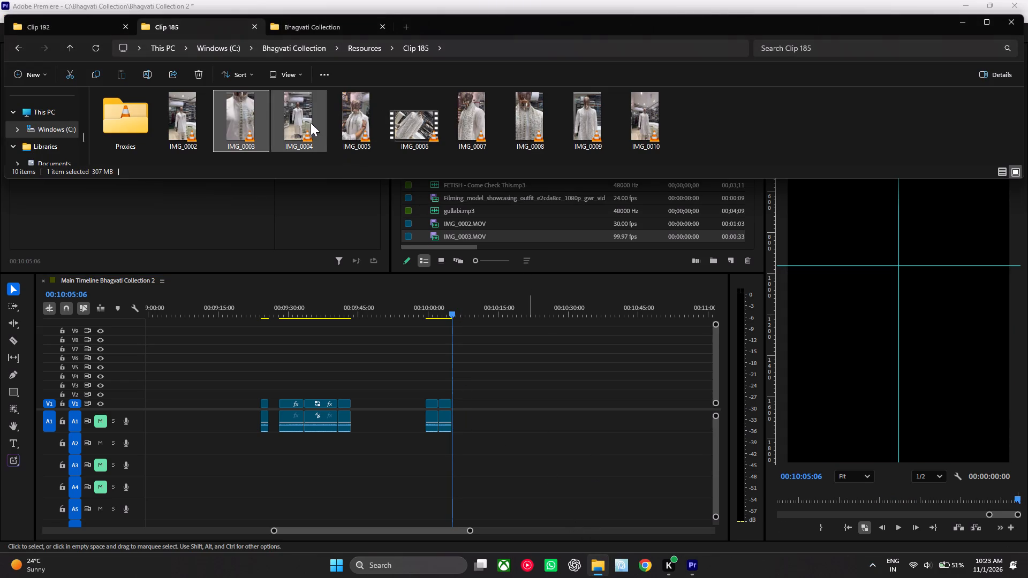
drag(311, 123, 511, 407)
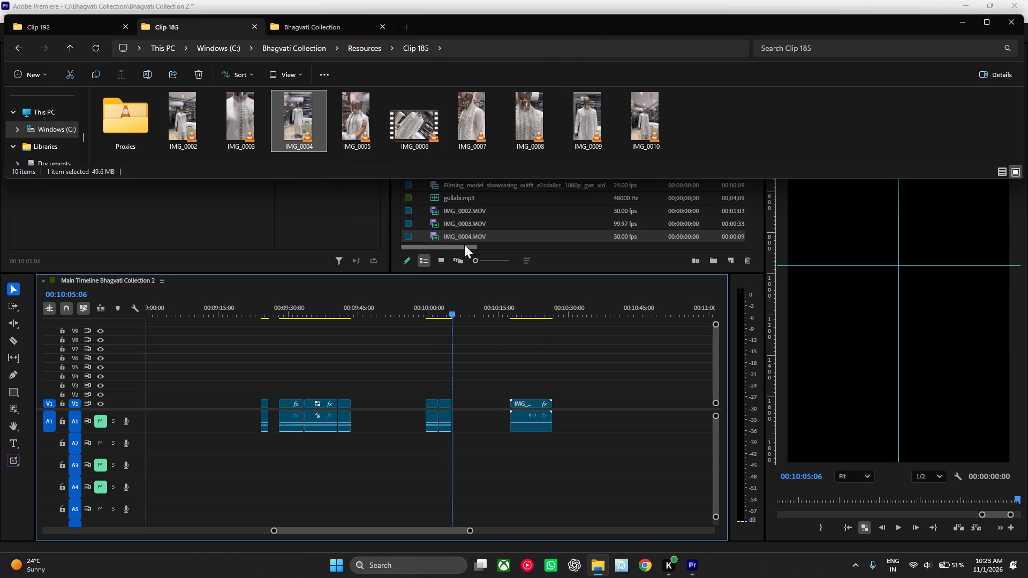
Attach the IMG_0004_1 proxy from the Clip 185 Proxies folder to IMG_0004.MOV.
right_click(465, 237)
click(586, 372)
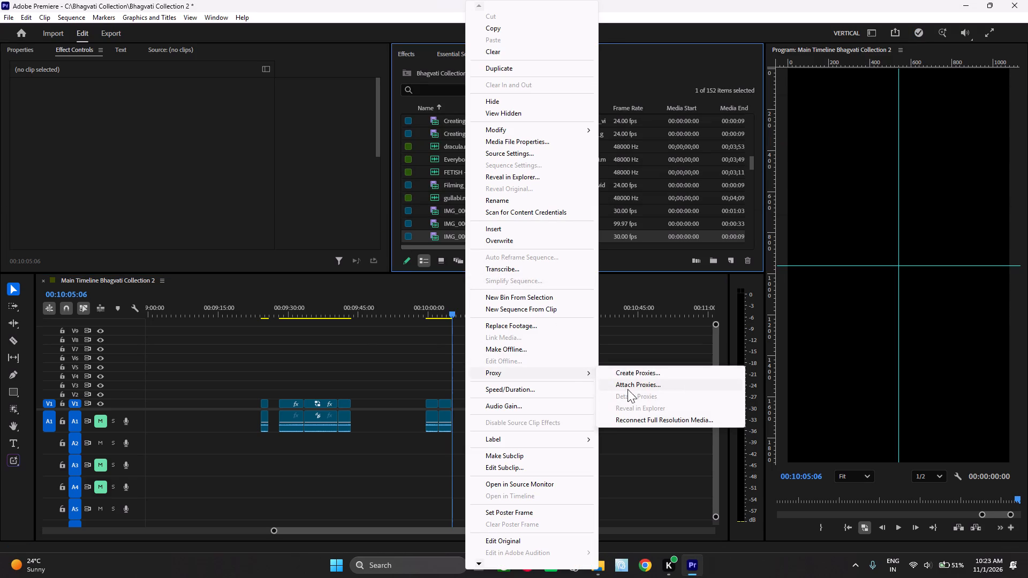
click(628, 389)
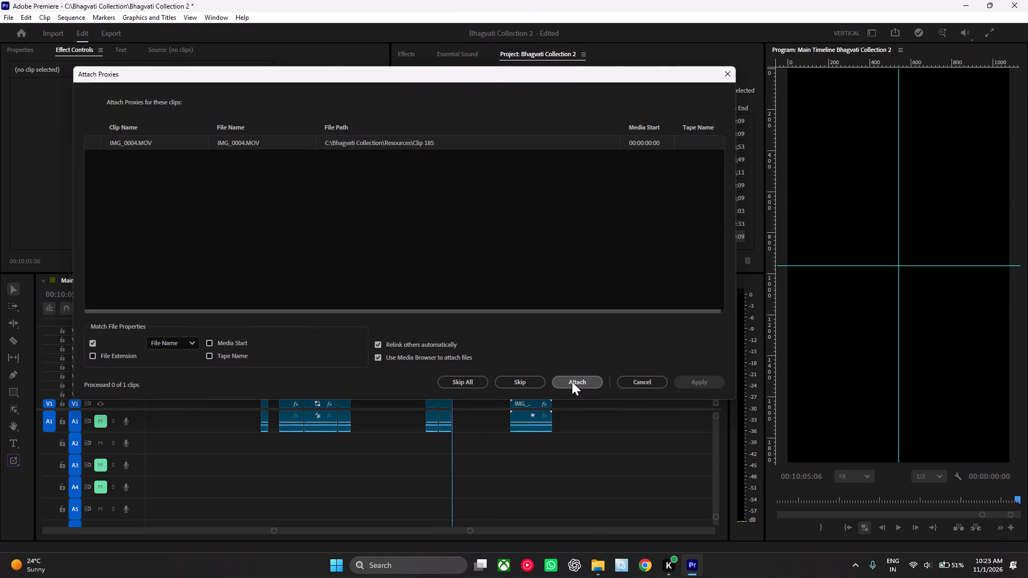
click(579, 382)
click(661, 295)
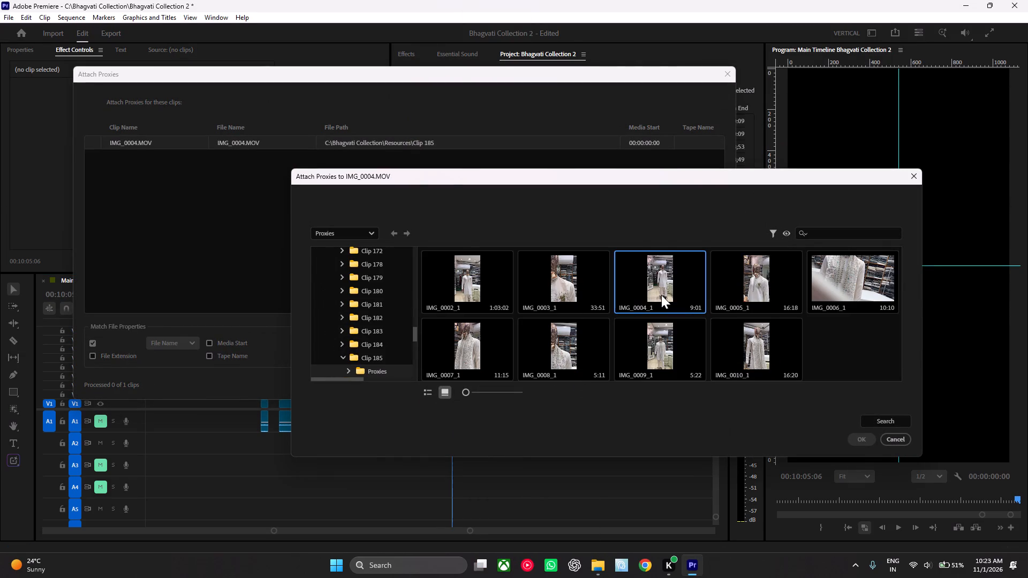
click(865, 438)
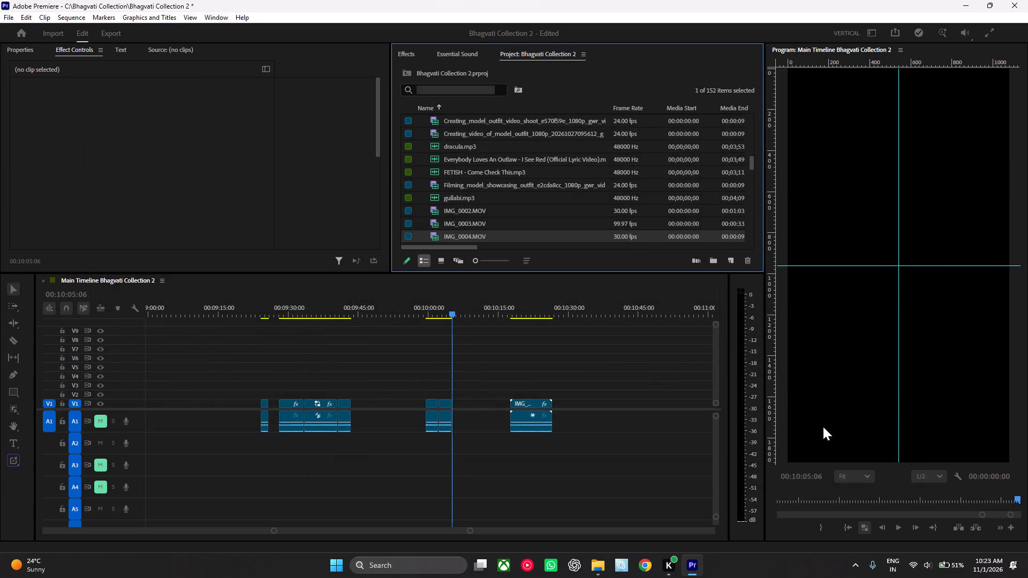
Review IMG_0004.MOV against the earlier IMG_0002.MOV footage and ripple-trim its beginning up to about 00:10:20.
drag(505, 313, 515, 313)
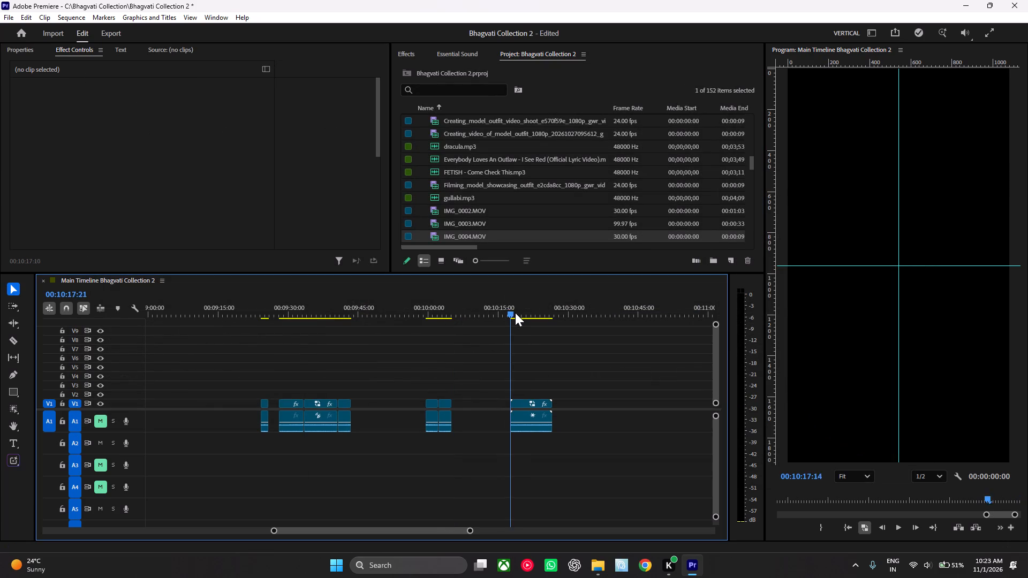
drag(515, 313, 534, 316)
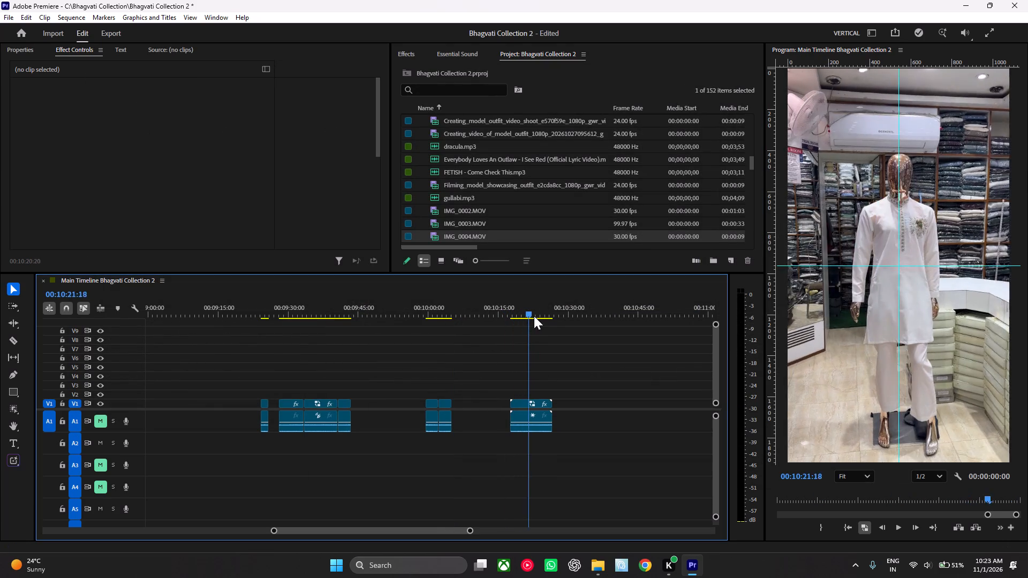
drag(534, 316, 527, 317)
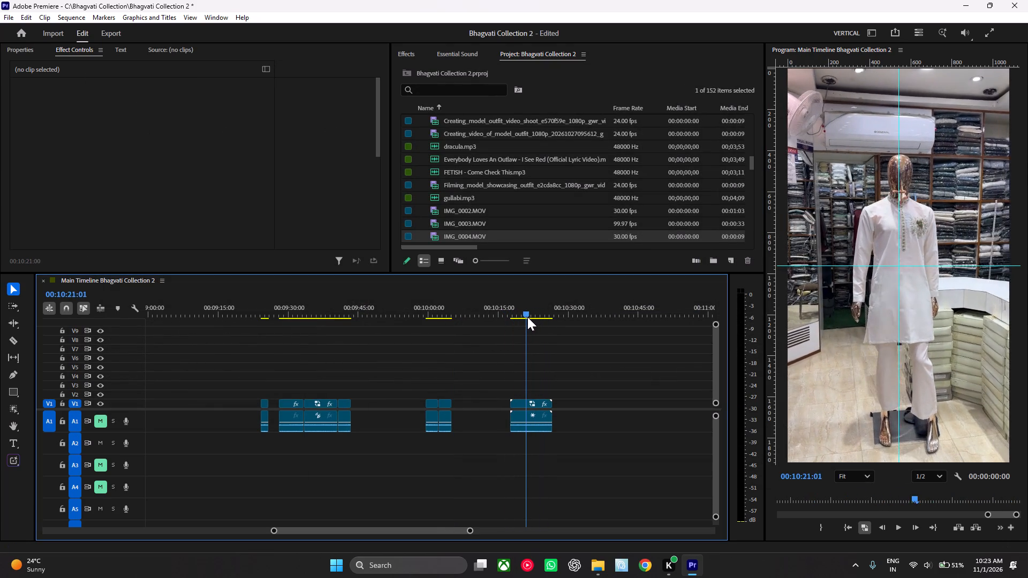
drag(527, 317, 296, 326)
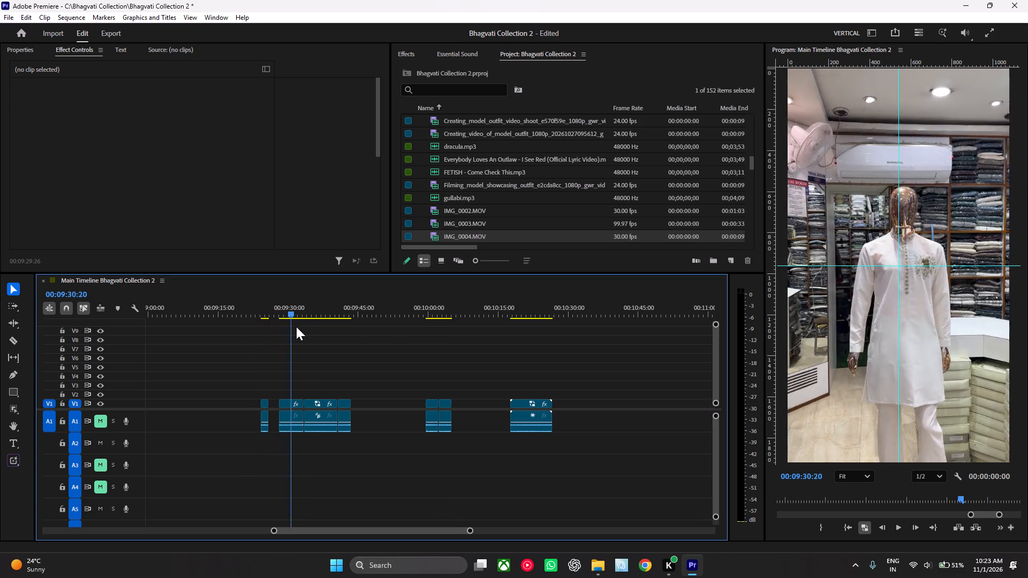
drag(296, 326, 534, 342)
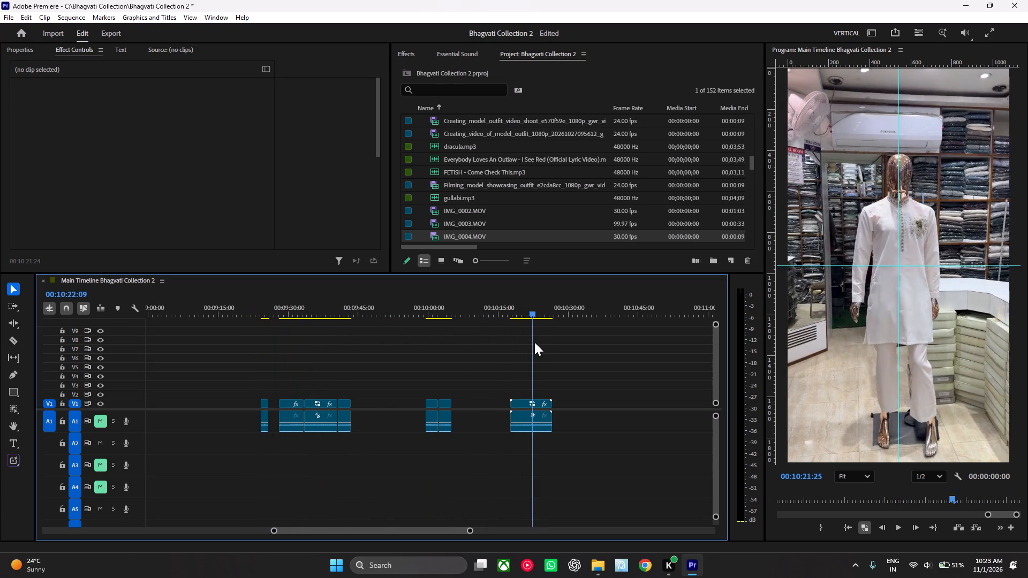
drag(534, 342, 540, 343)
drag(512, 366, 526, 413)
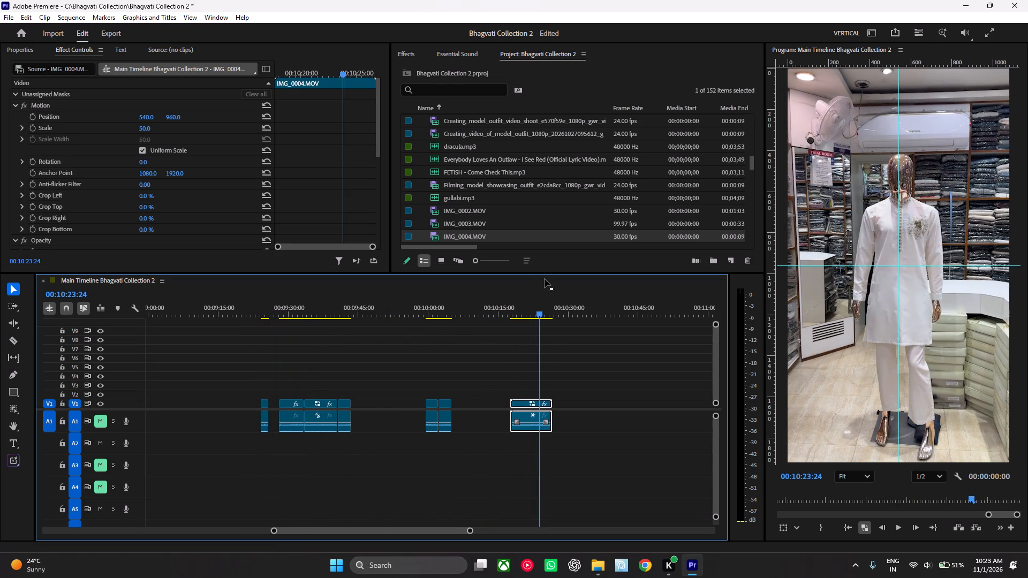
drag(540, 314, 529, 314)
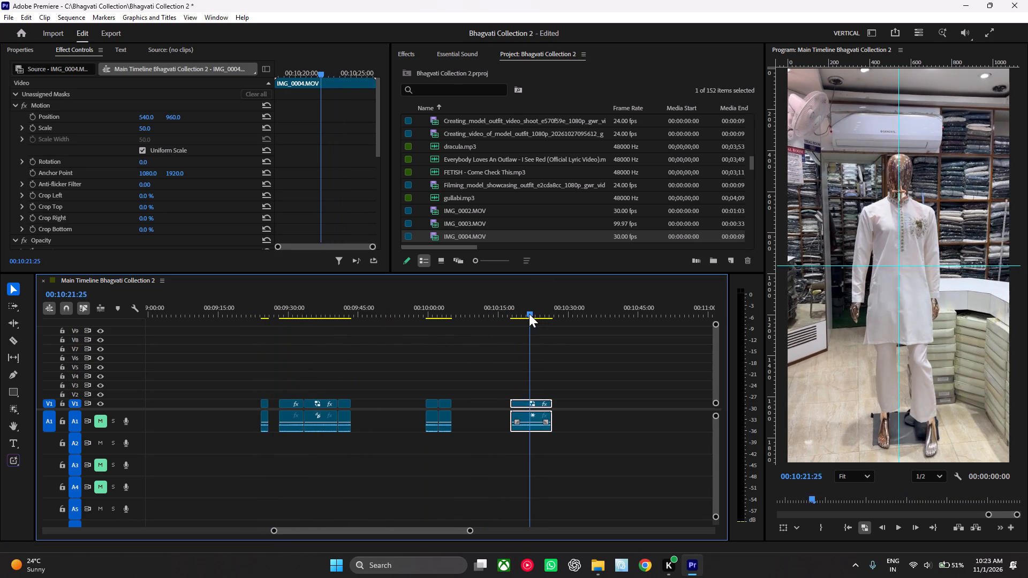
drag(529, 314, 523, 314)
text(q)
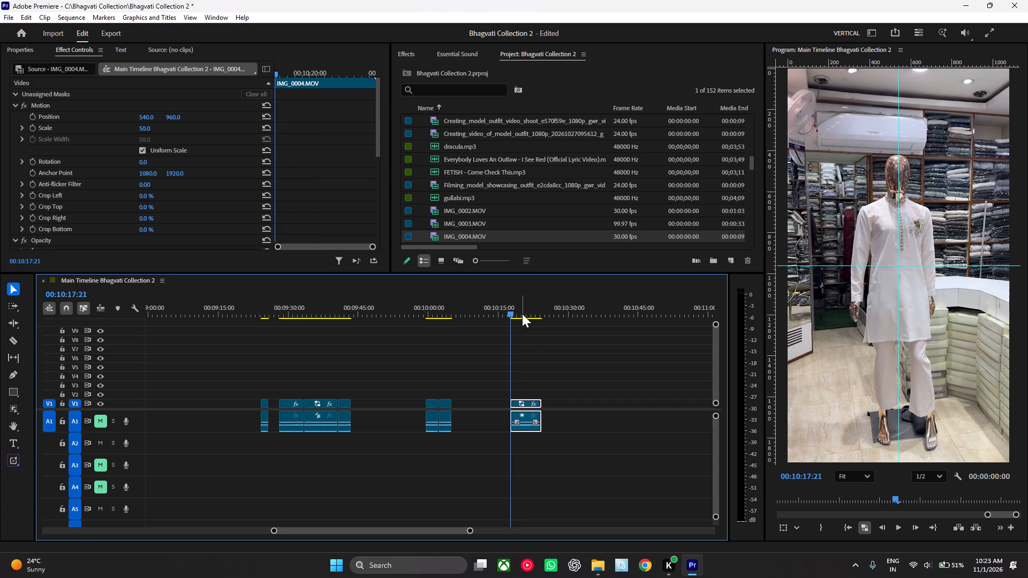
Play back IMG_0004.MOV from its start and ripple-trim its end at 00:10:22:28.
key(space)
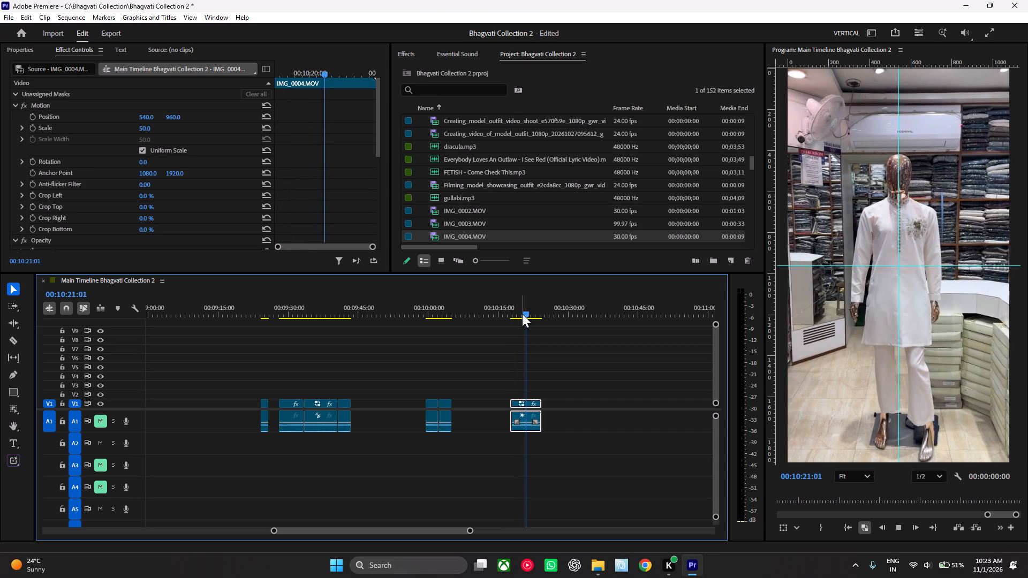
key(space)
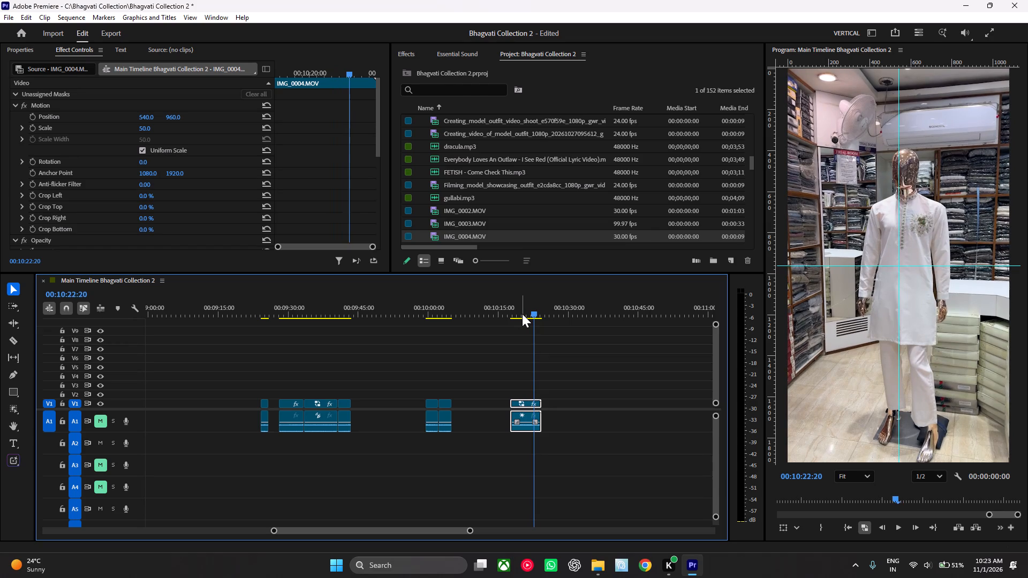
key(space)
key(space)
text(w)
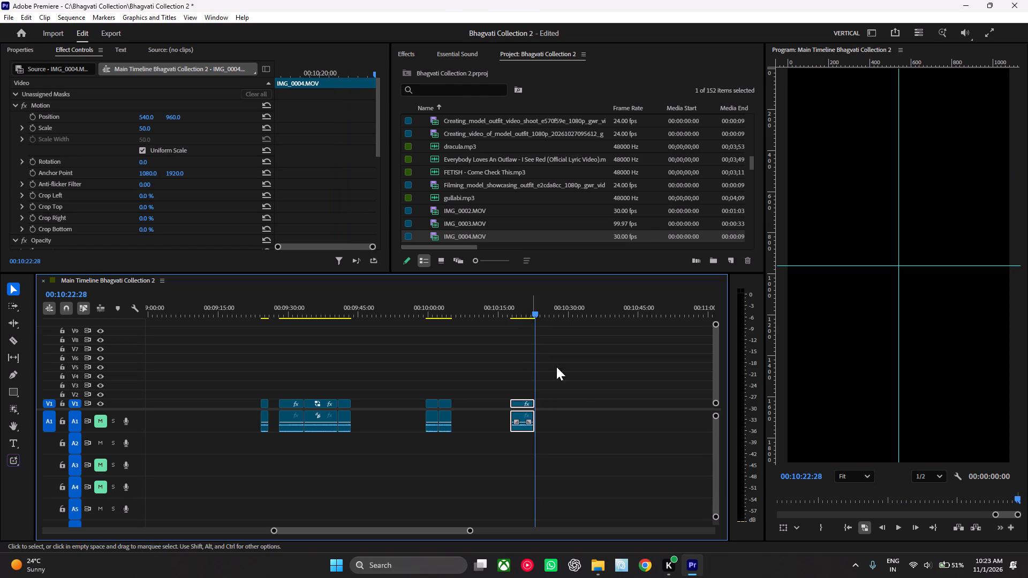
Place IMG_0005 from the Clip 185 folder on V1 at about 00:10:26, after the trimmed IMG_0004.MOV.
click(600, 561)
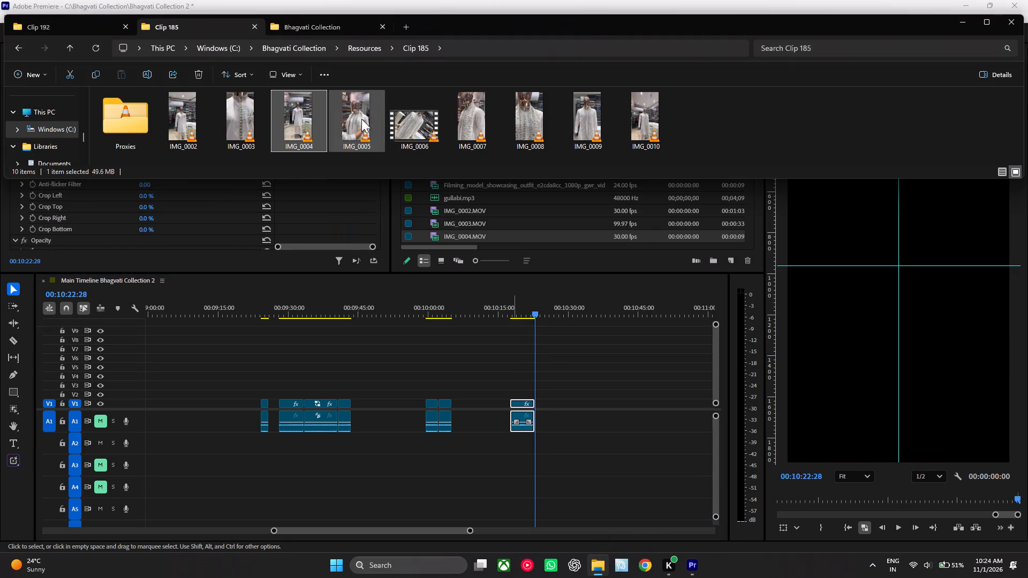
drag(361, 119, 549, 402)
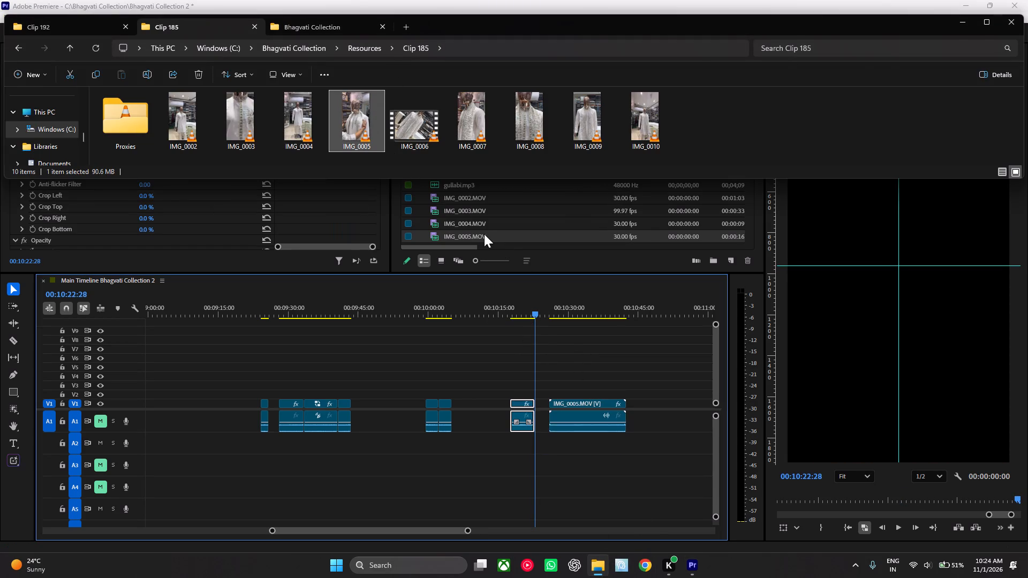
Attach the IMG_0005_1 proxy from the Clip 185 Proxies folder to IMG_0005.MOV.
right_click(480, 234)
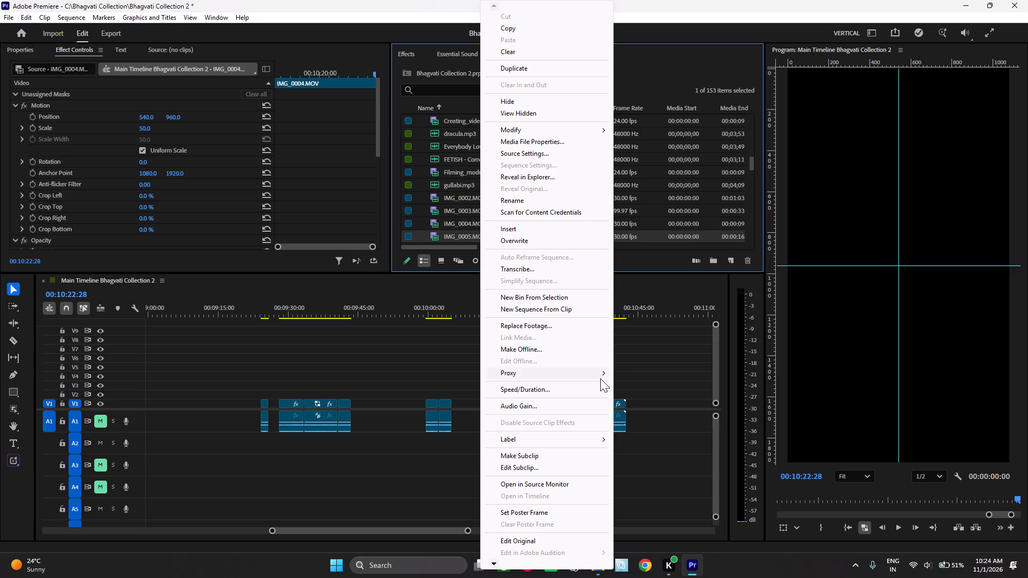
click(607, 372)
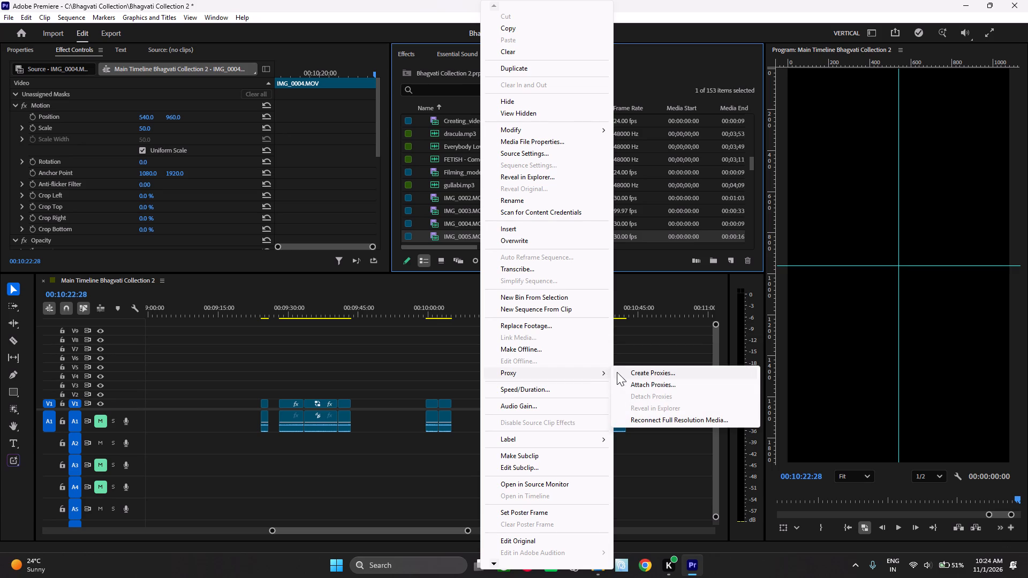
click(644, 385)
click(581, 390)
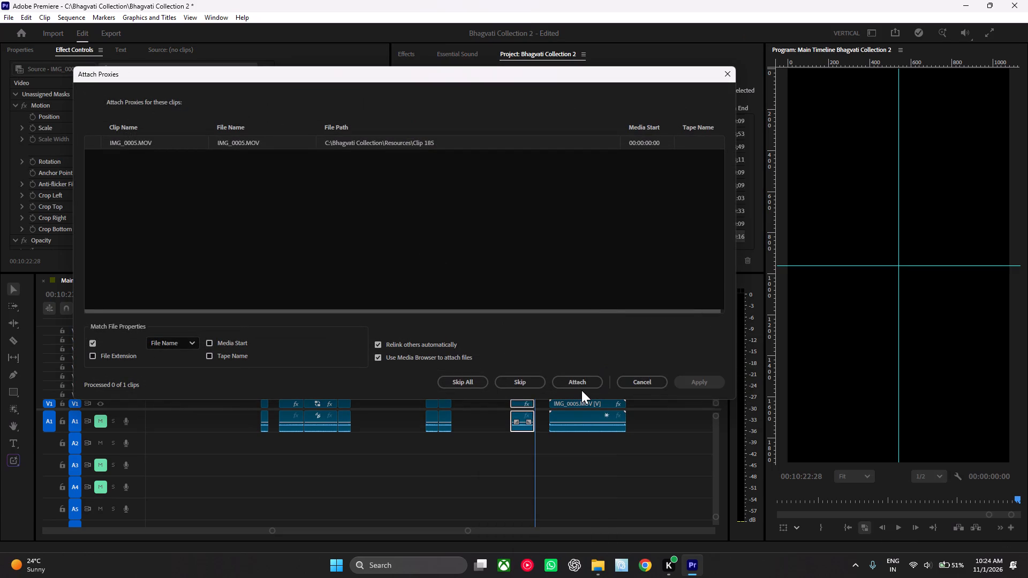
click(583, 386)
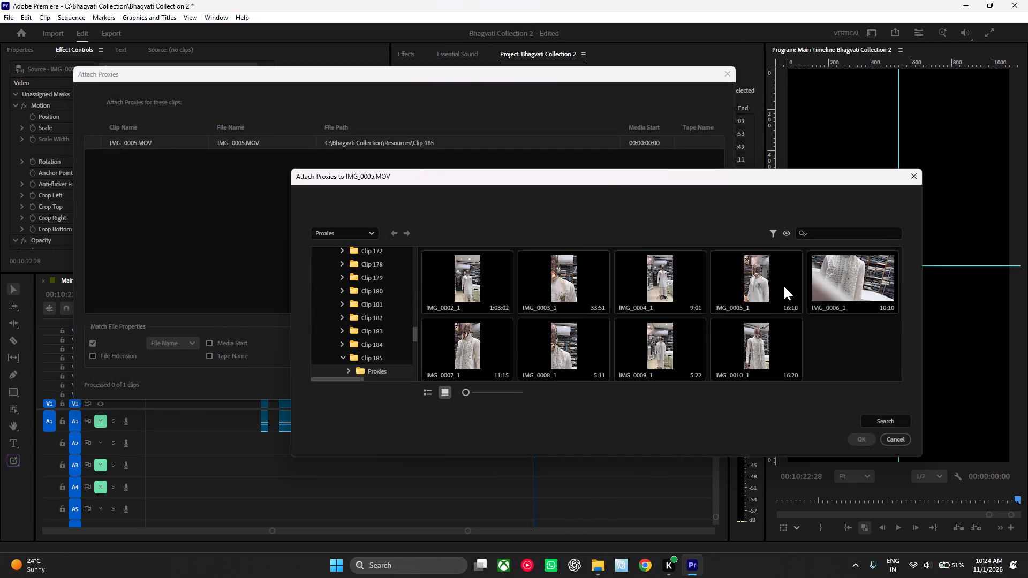
click(755, 284)
click(847, 437)
click(853, 438)
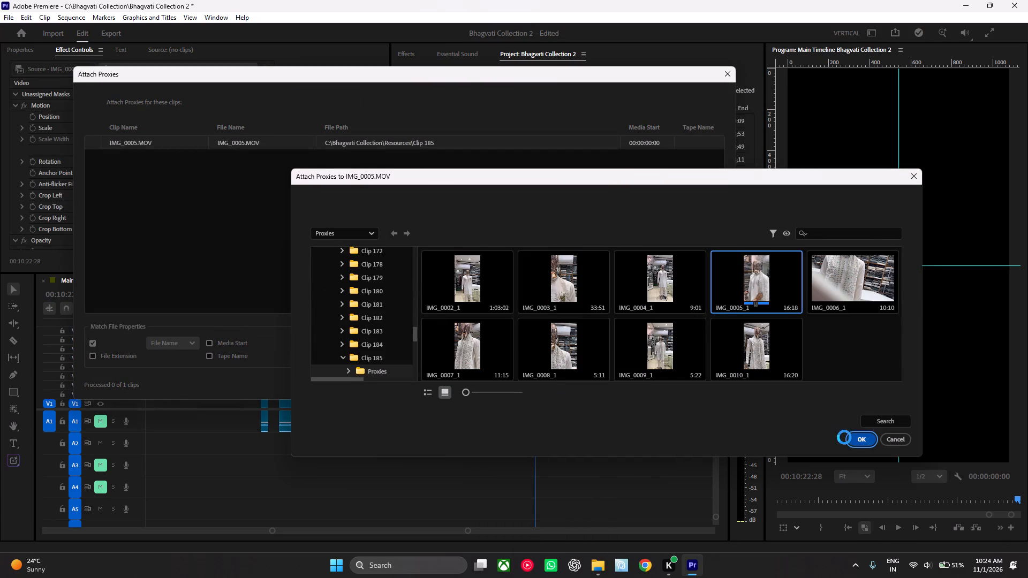
Review IMG_0005.MOV in the timeline and ripple-trim its beginning up to about 00:10:27.
scroll(568, 367, down, 7)
drag(439, 310, 445, 312)
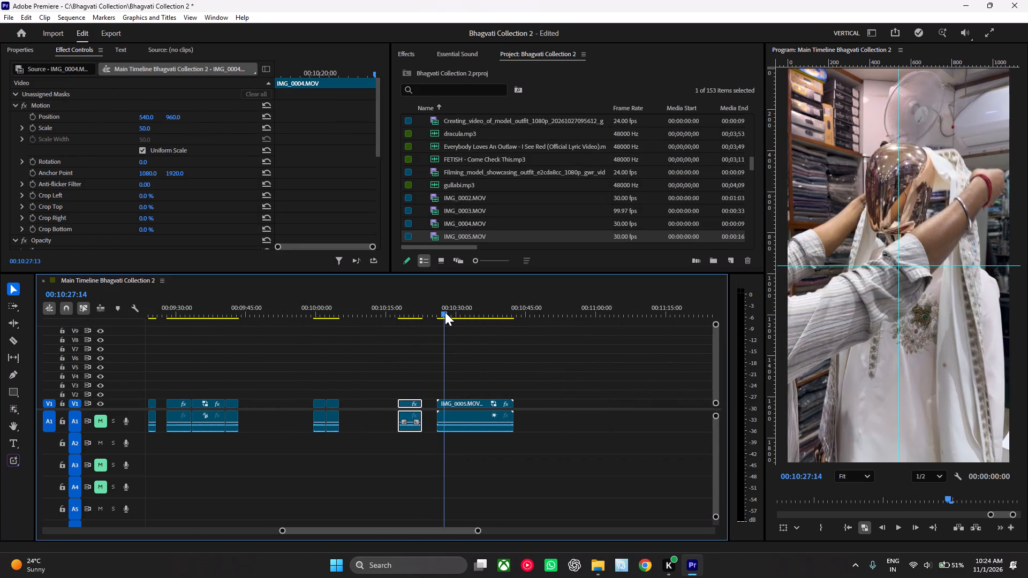
drag(445, 312, 468, 316)
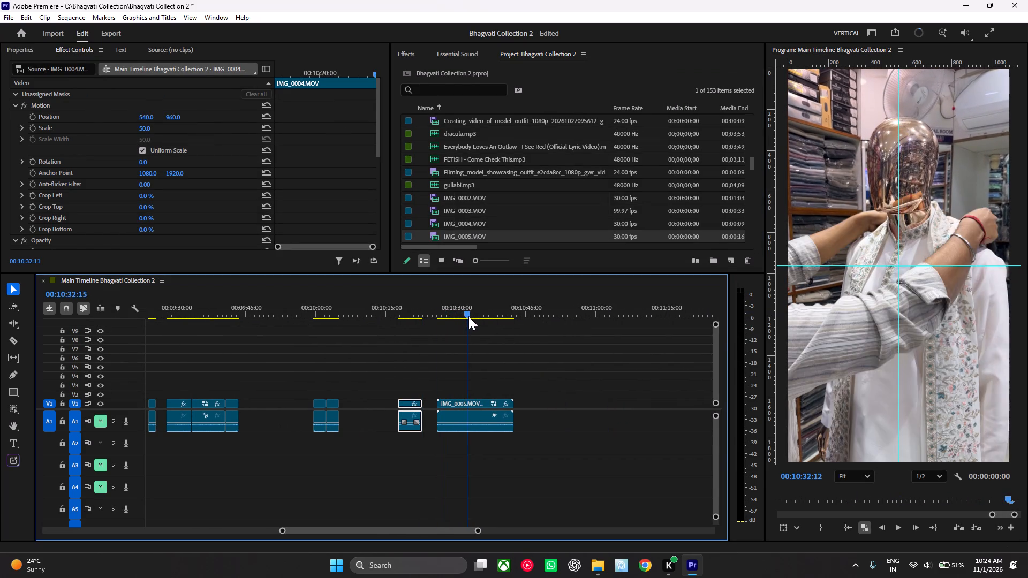
drag(468, 316, 505, 328)
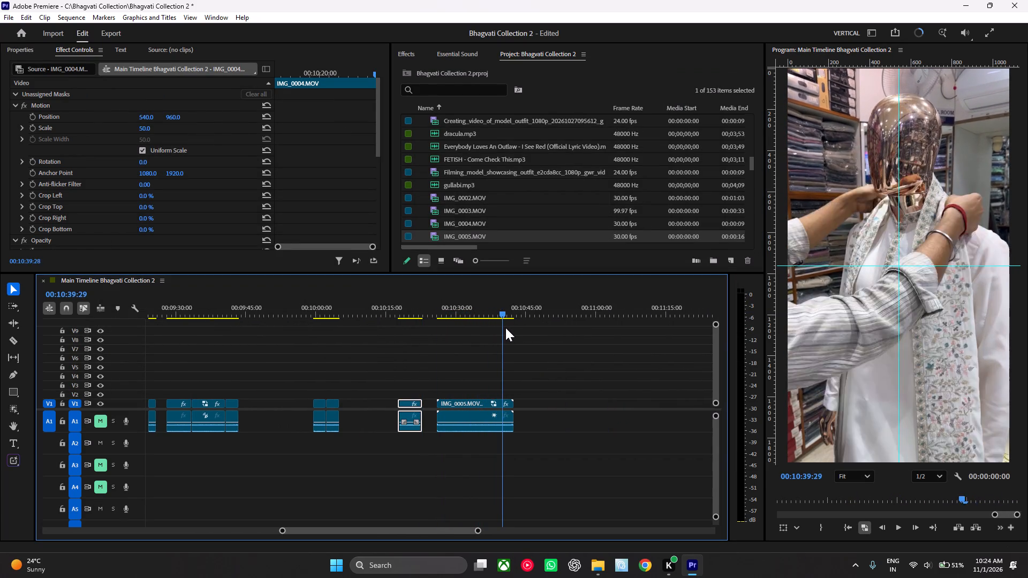
drag(505, 328, 477, 328)
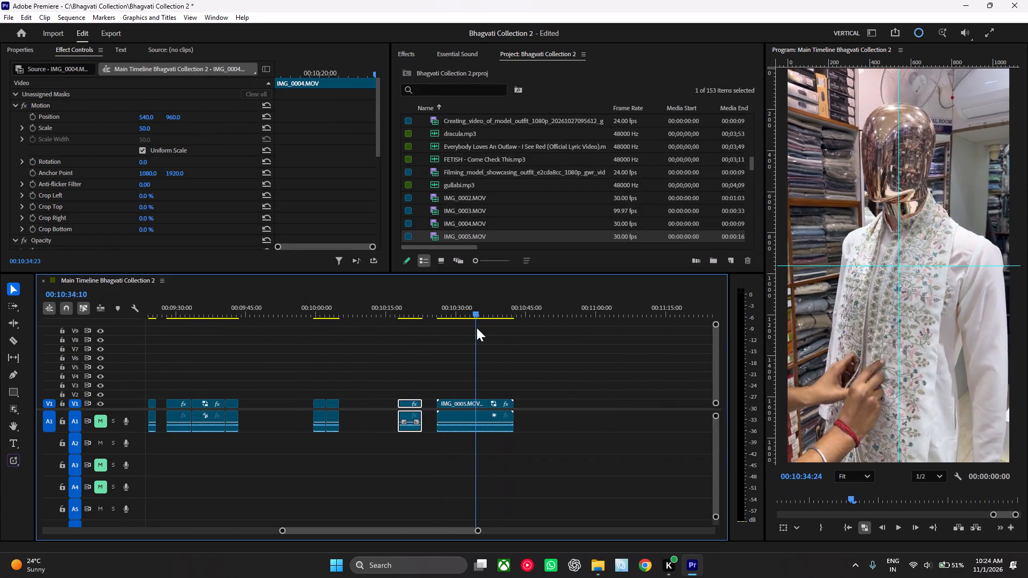
drag(477, 328, 452, 327)
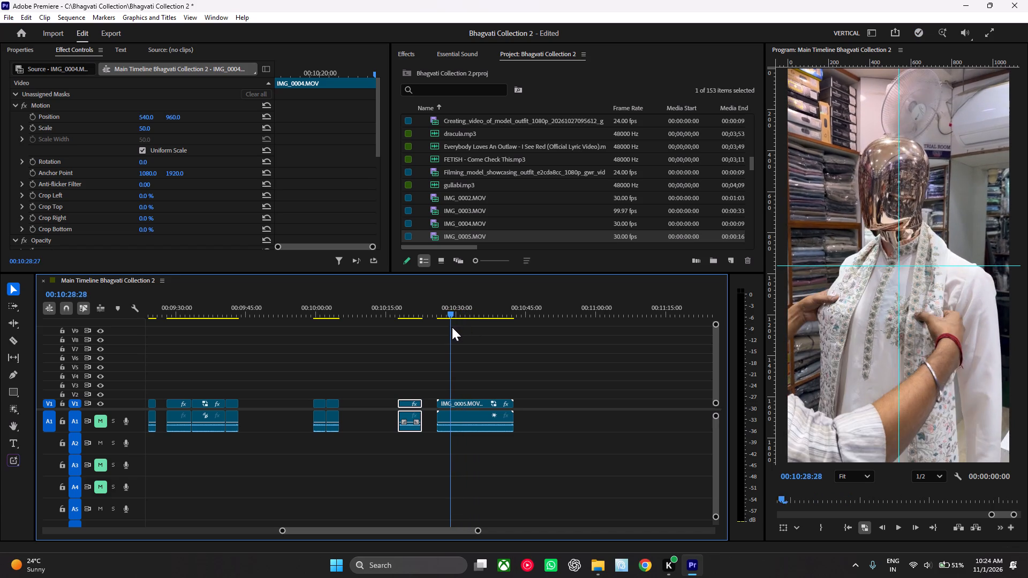
drag(452, 327, 444, 327)
key(q)
Play back the trimmed IMG_0005.MOV and split it at 00:10:29:17.
key(space)
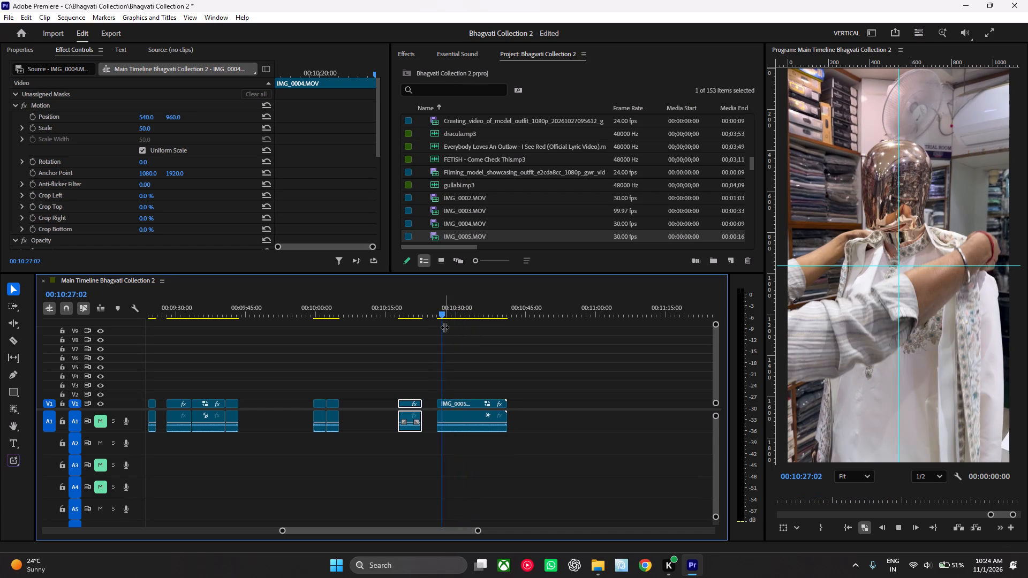
key(space)
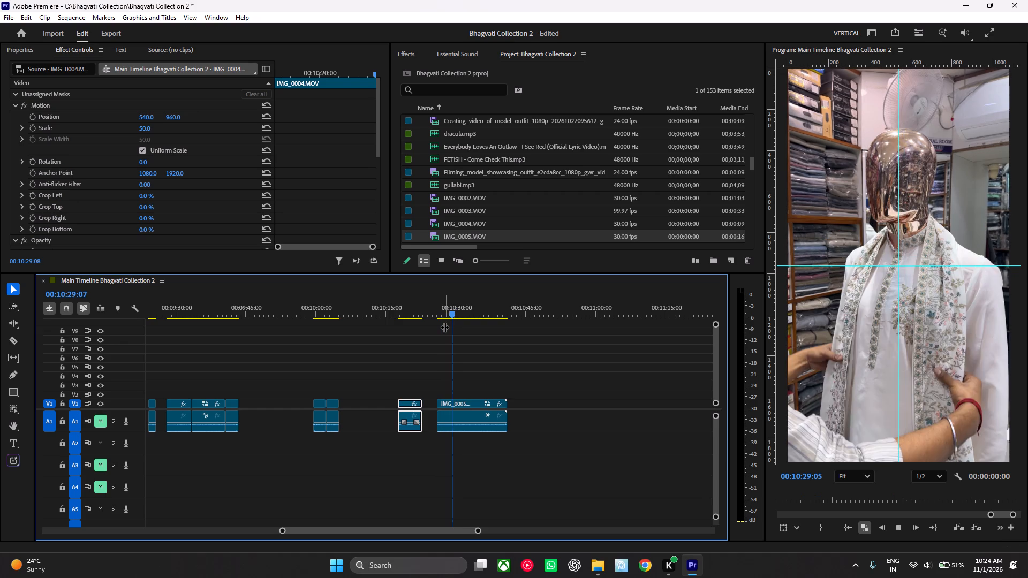
key(ctrl+k)
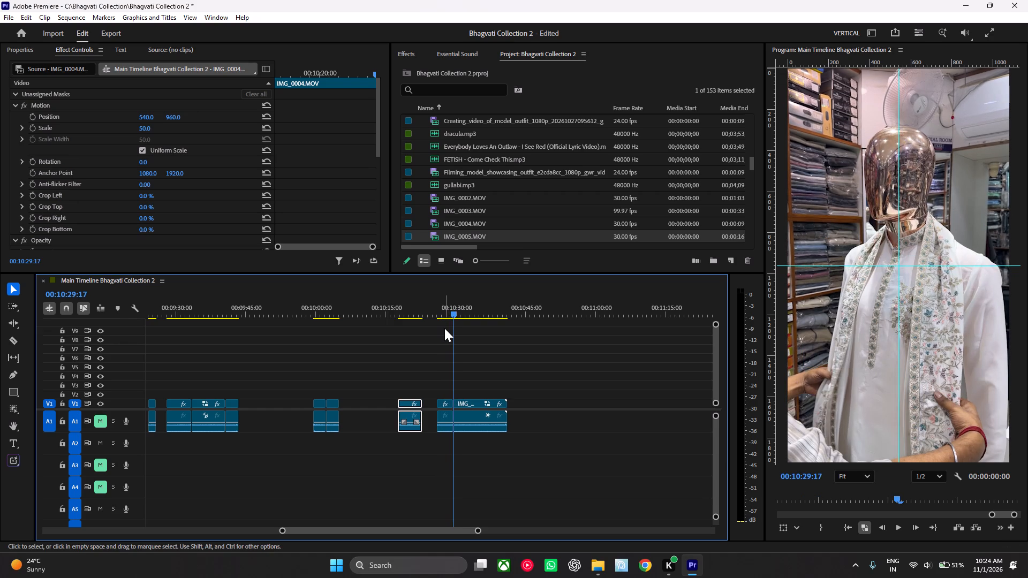
Review the IMG_0005.MOV footage around the cut and ripple-trim the beginning of its second section up to about 00:10:33.
drag(451, 314, 481, 316)
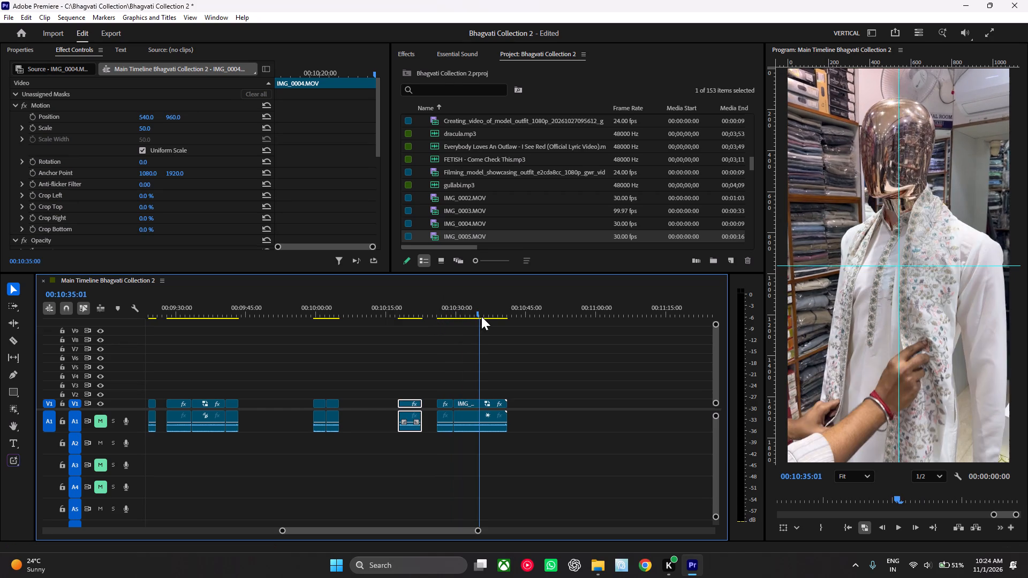
drag(481, 316, 490, 328)
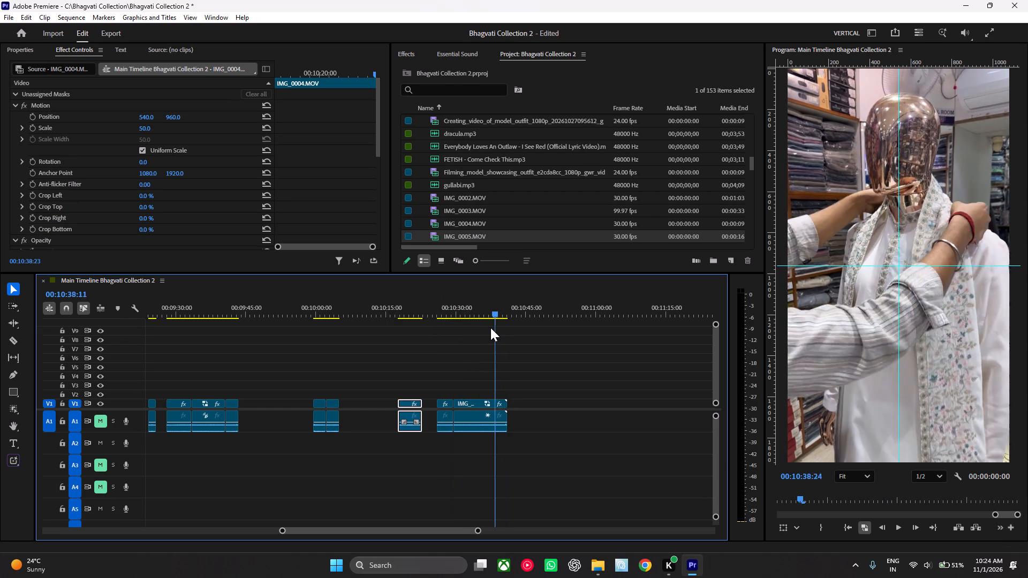
drag(490, 328, 475, 329)
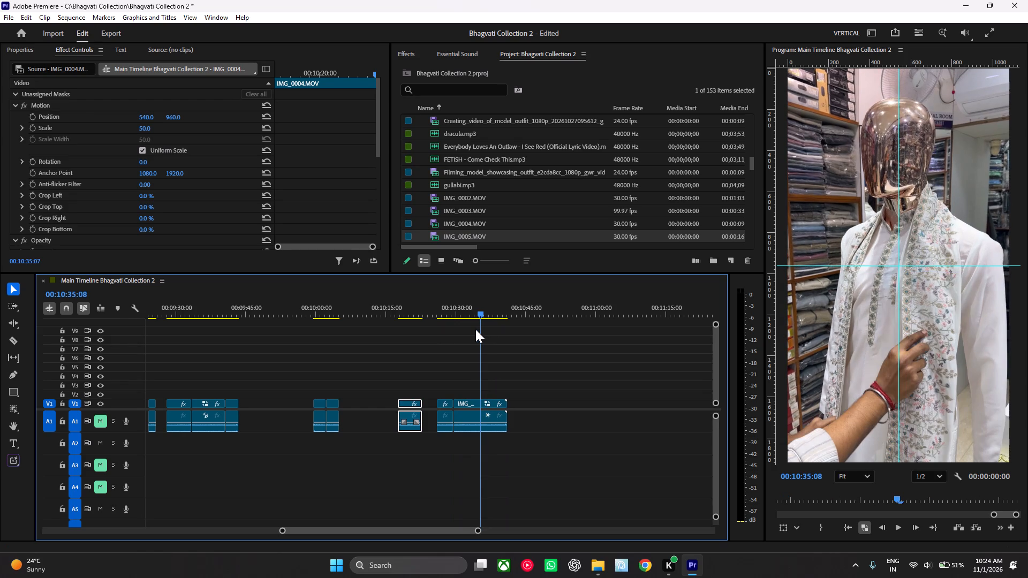
drag(475, 329, 467, 331)
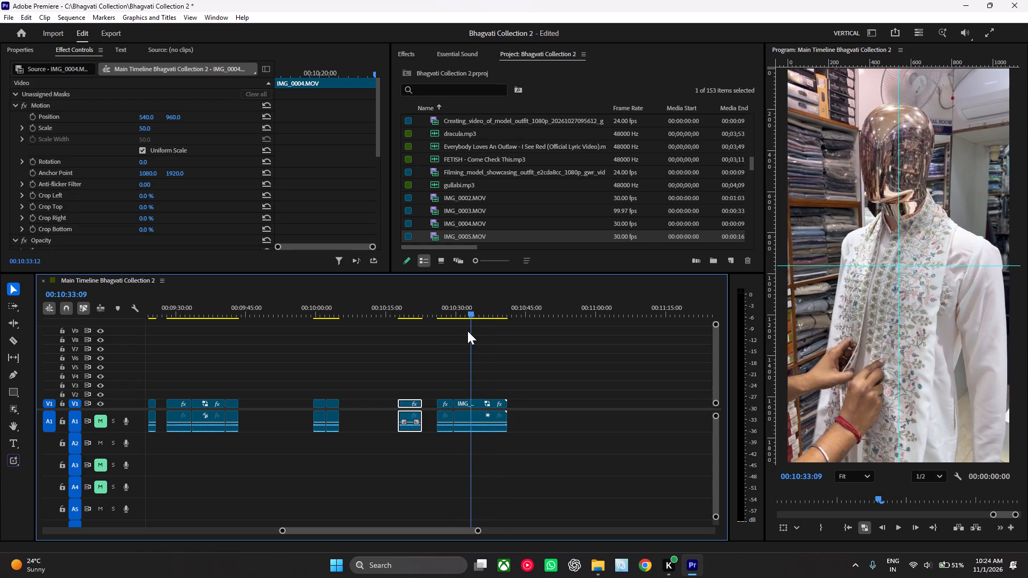
drag(467, 331, 459, 332)
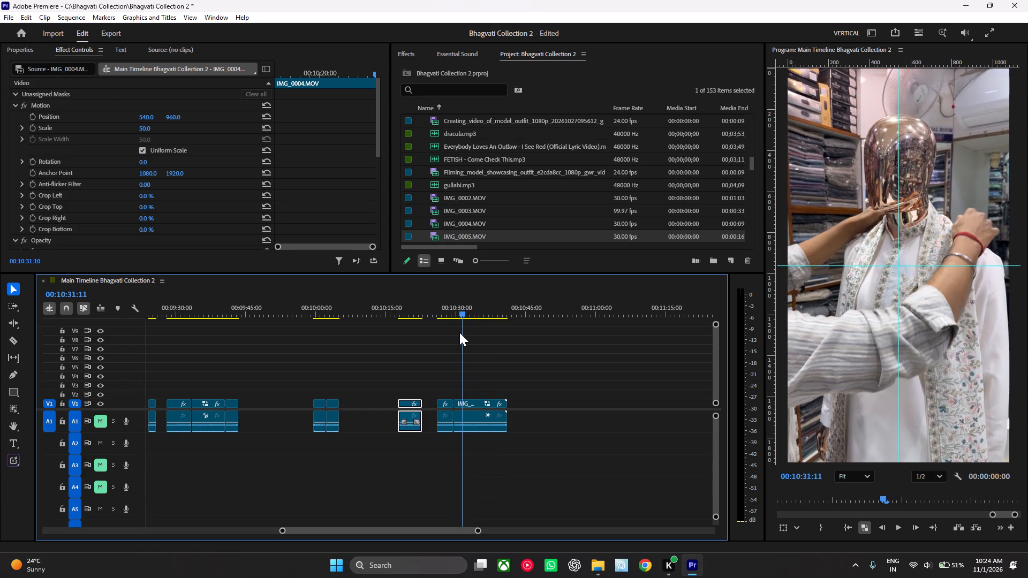
drag(459, 332, 444, 336)
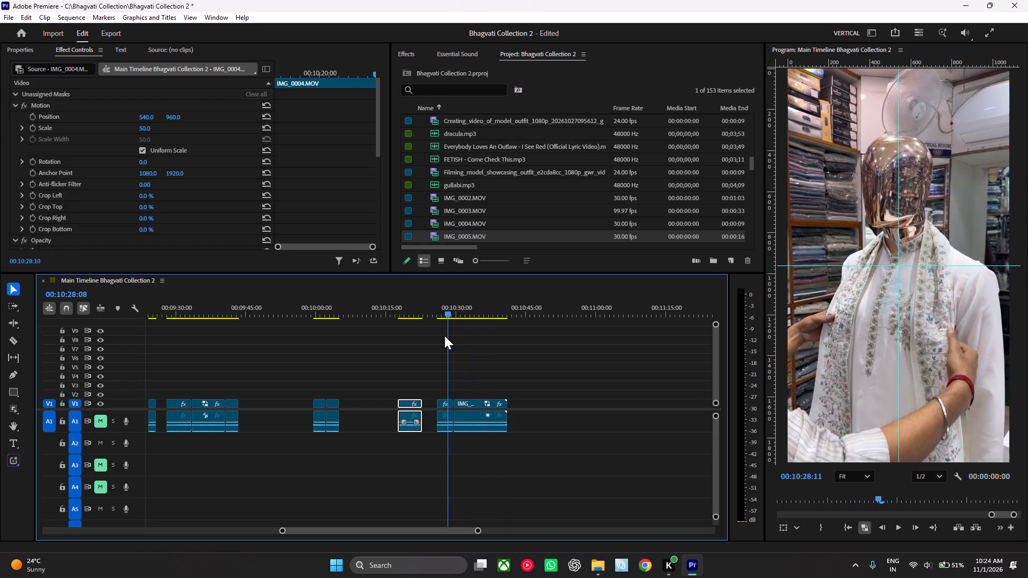
drag(444, 336, 448, 338)
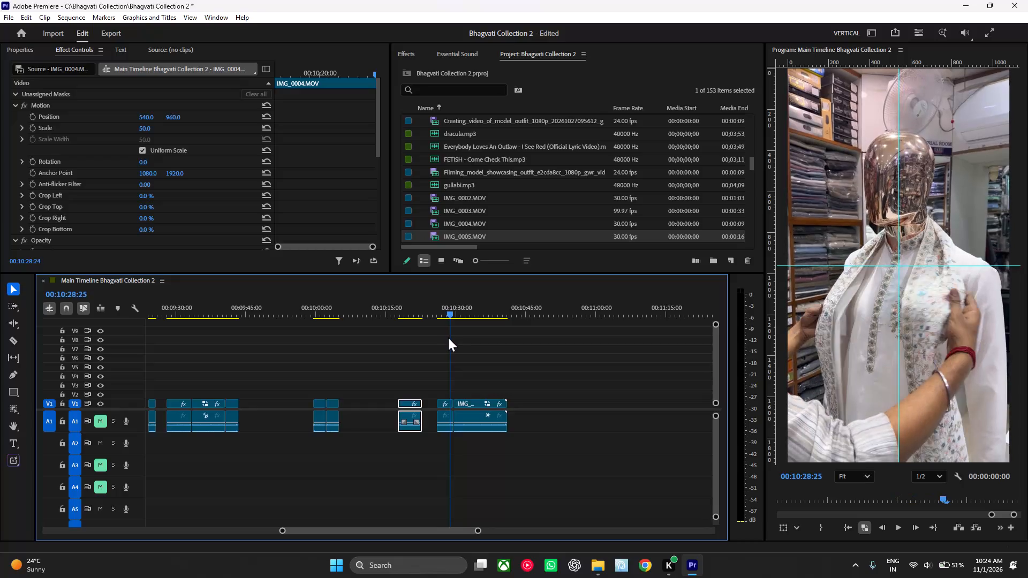
drag(448, 338, 464, 342)
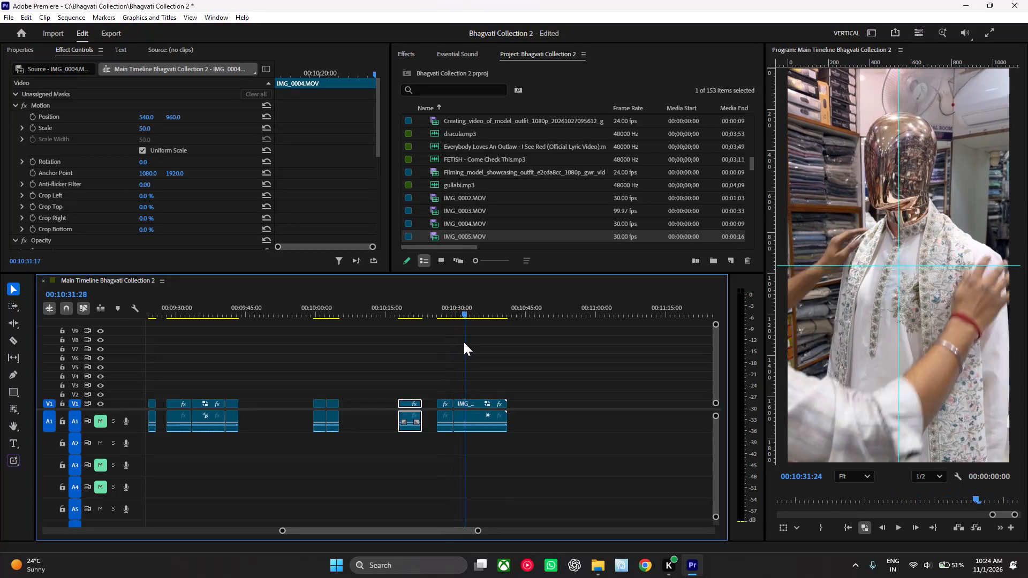
drag(464, 342, 468, 343)
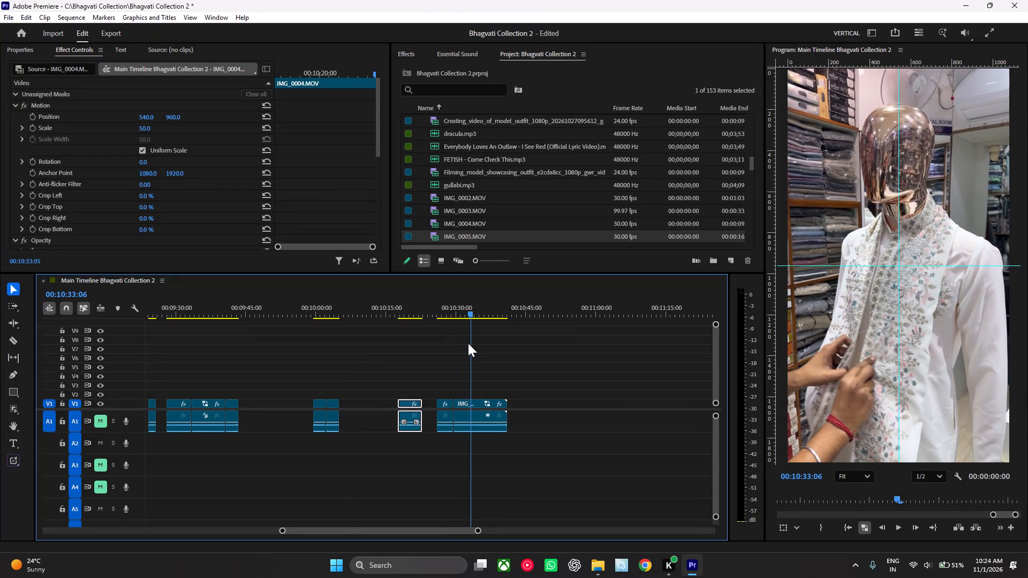
drag(468, 343, 466, 343)
text(q)
Play back the second IMG_0005.MOV section, split it at 00:10:30:23 and delete the remainder after the cut.
key(space)
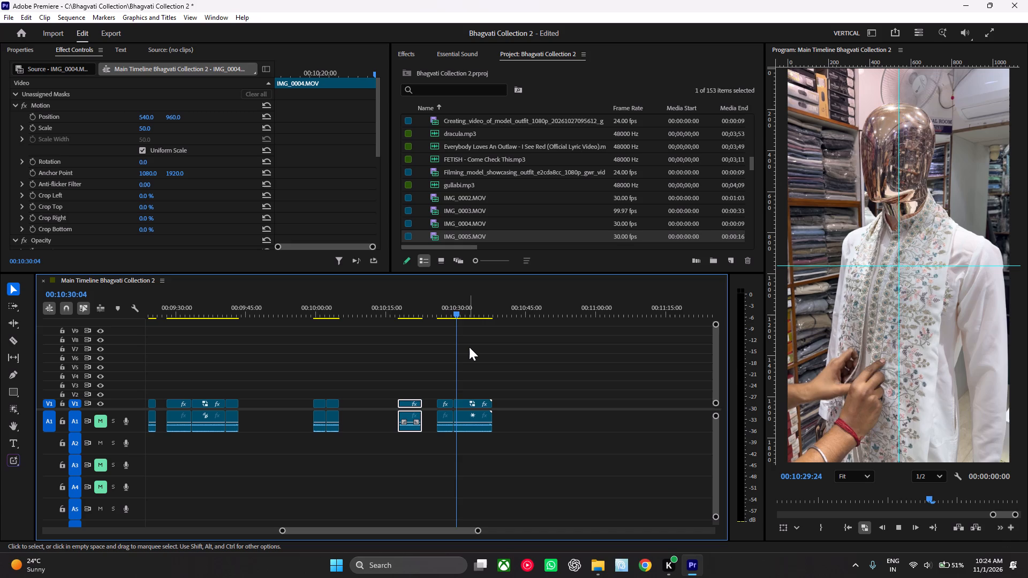
key(space)
key(space)
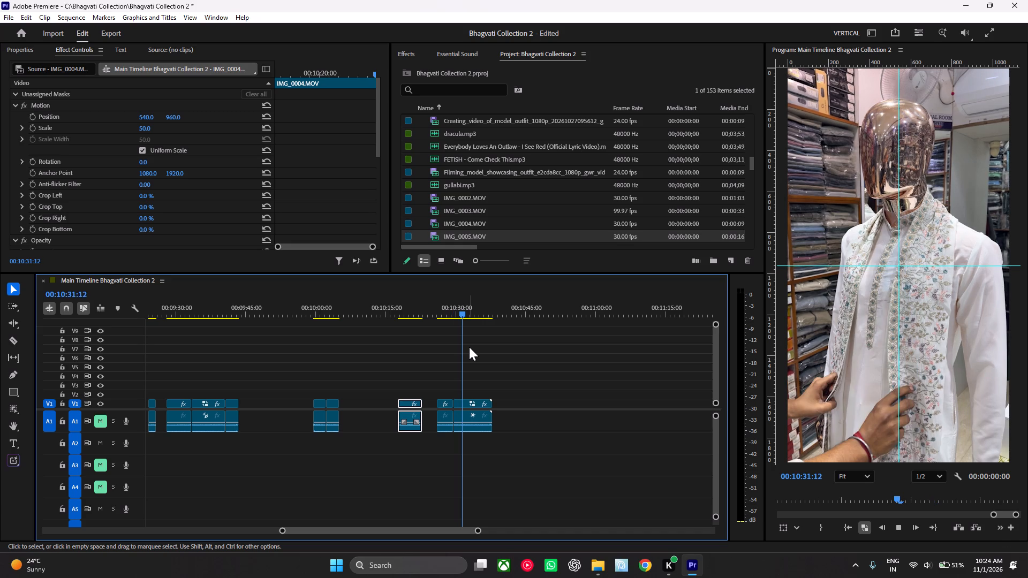
key(space)
key(space)
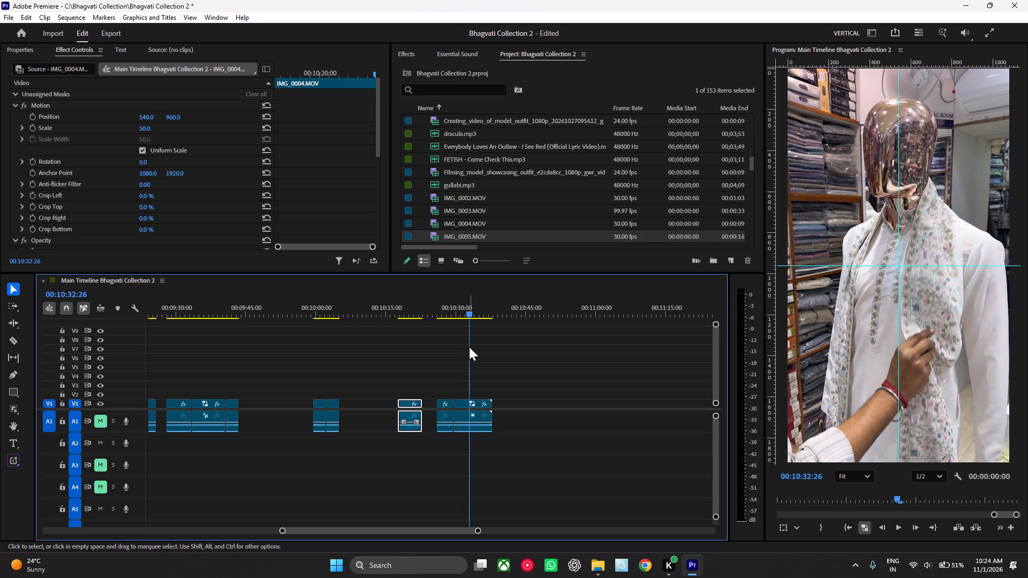
key(space)
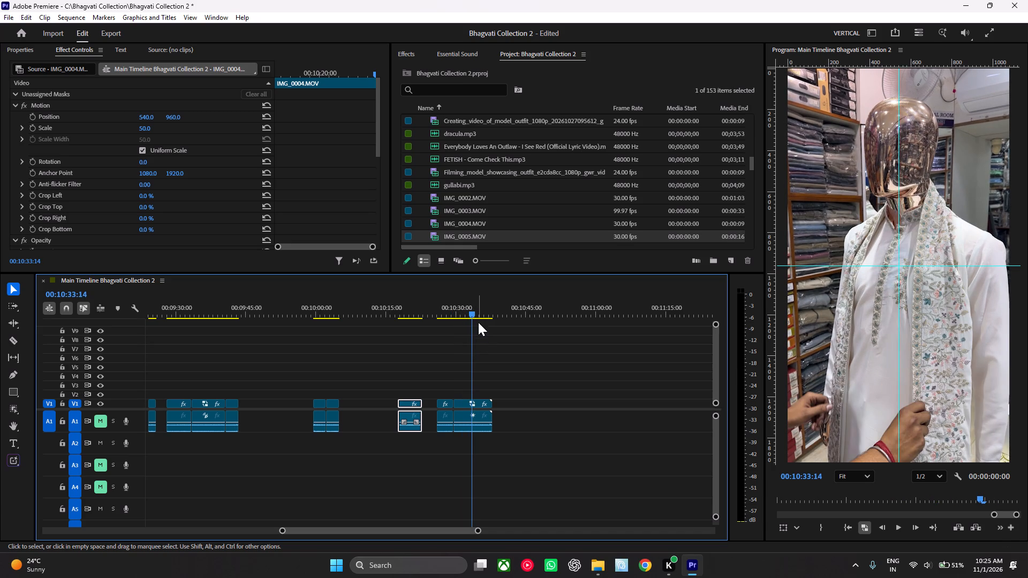
drag(473, 314, 458, 316)
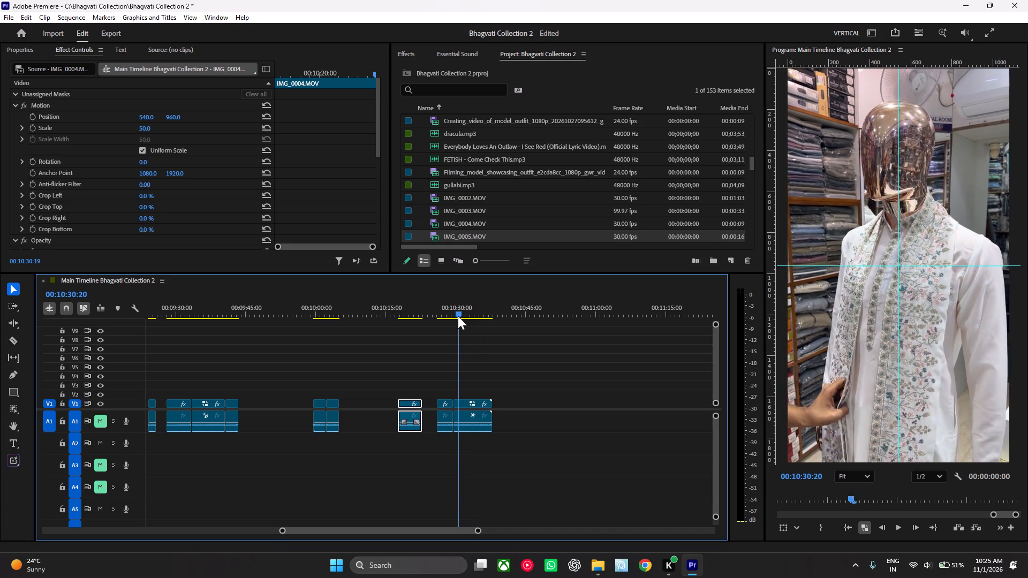
drag(458, 316, 456, 316)
key(space)
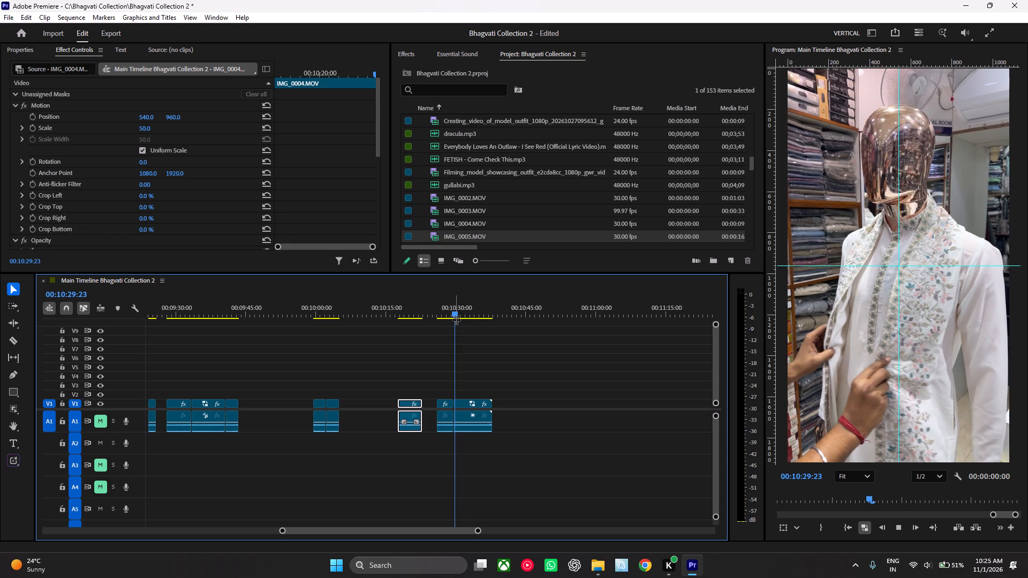
key(space)
key(ctrl+k)
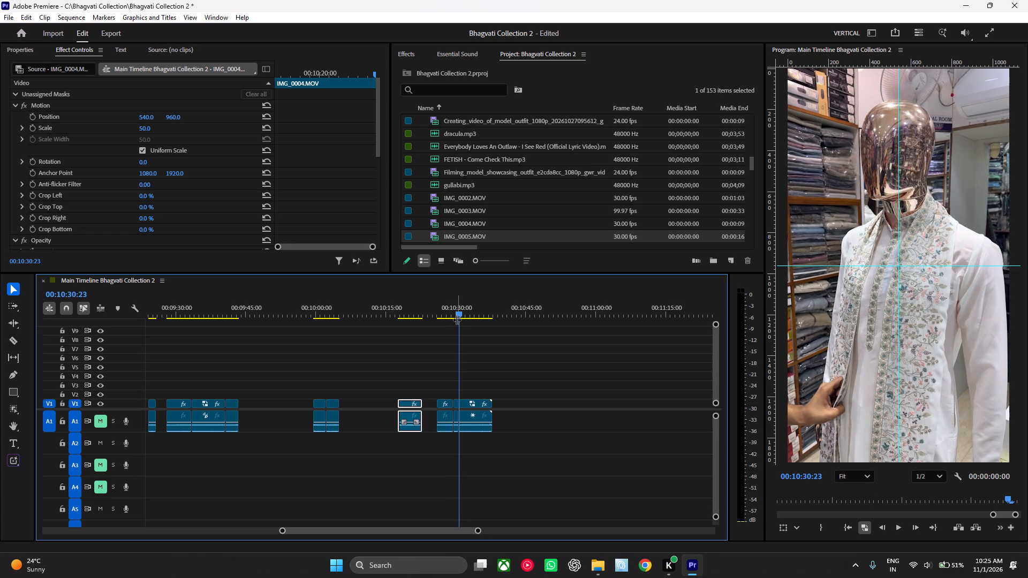
drag(475, 380, 482, 463)
key(Delete)
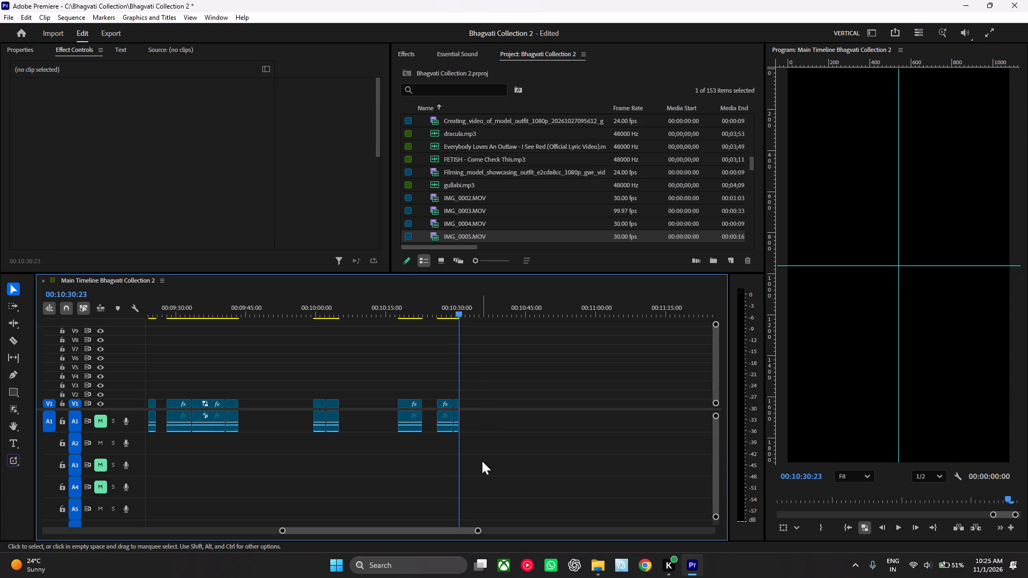
Place IMG_0006 from the Clip 185 folder on V1 at about 00:10:41 and attach its IMG_0006_1 proxy.
click(601, 562)
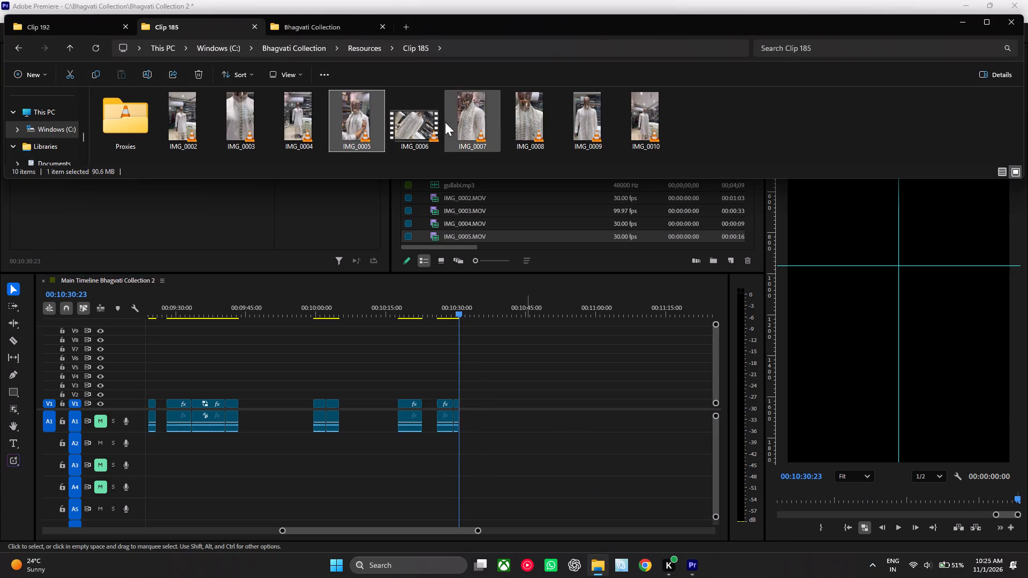
drag(405, 127, 510, 400)
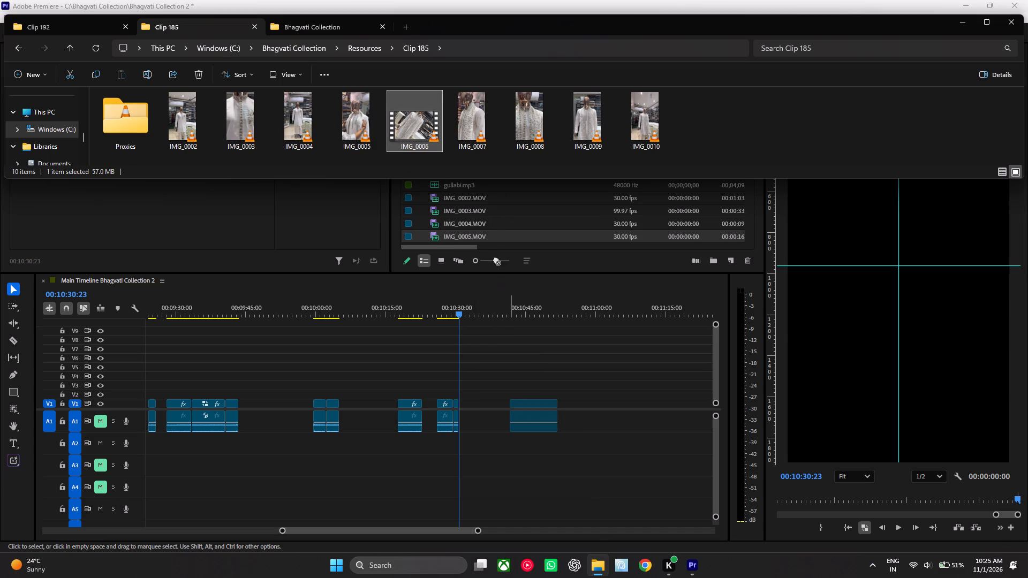
right_click(461, 238)
click(574, 373)
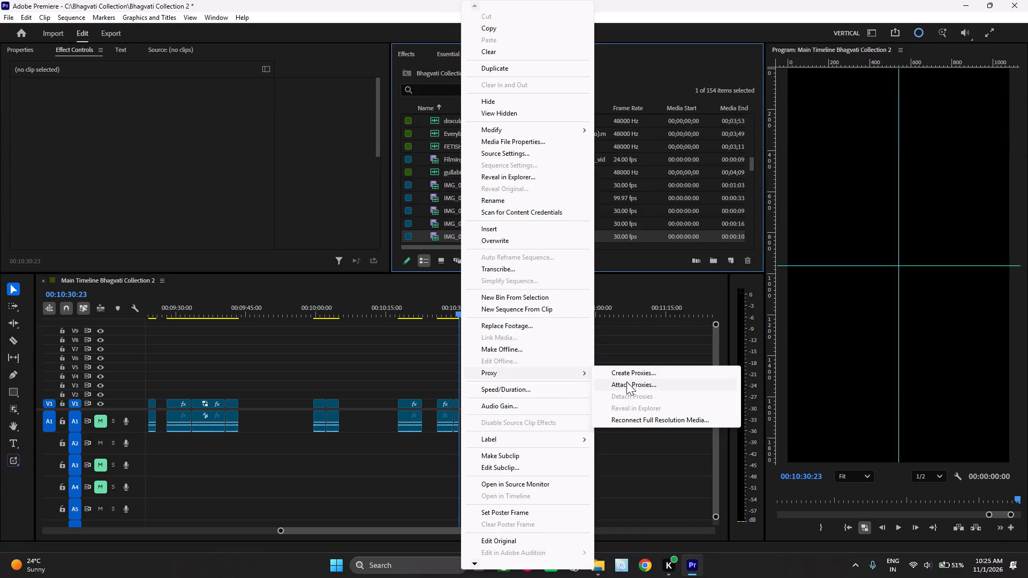
click(630, 384)
click(600, 376)
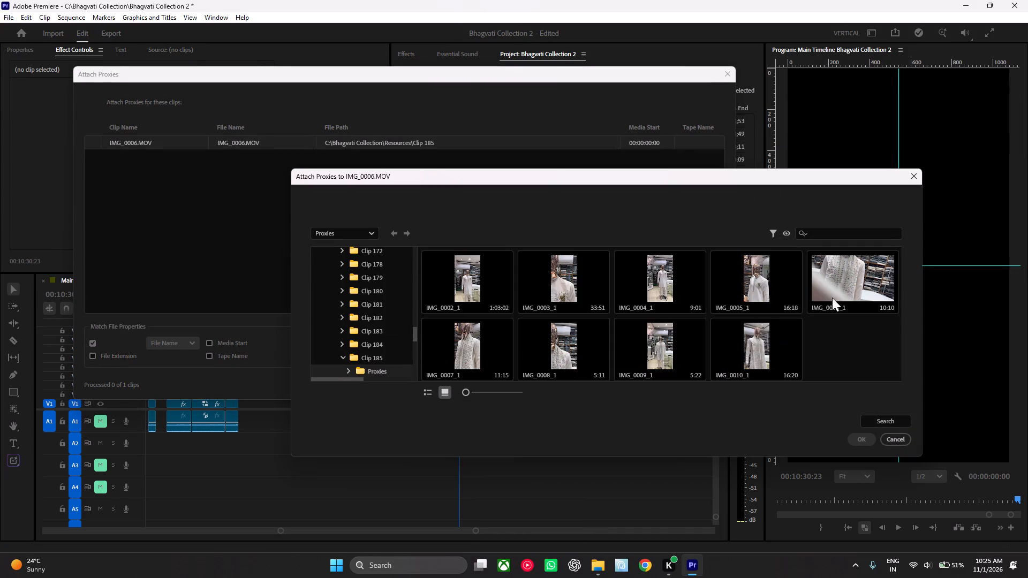
click(833, 297)
click(865, 440)
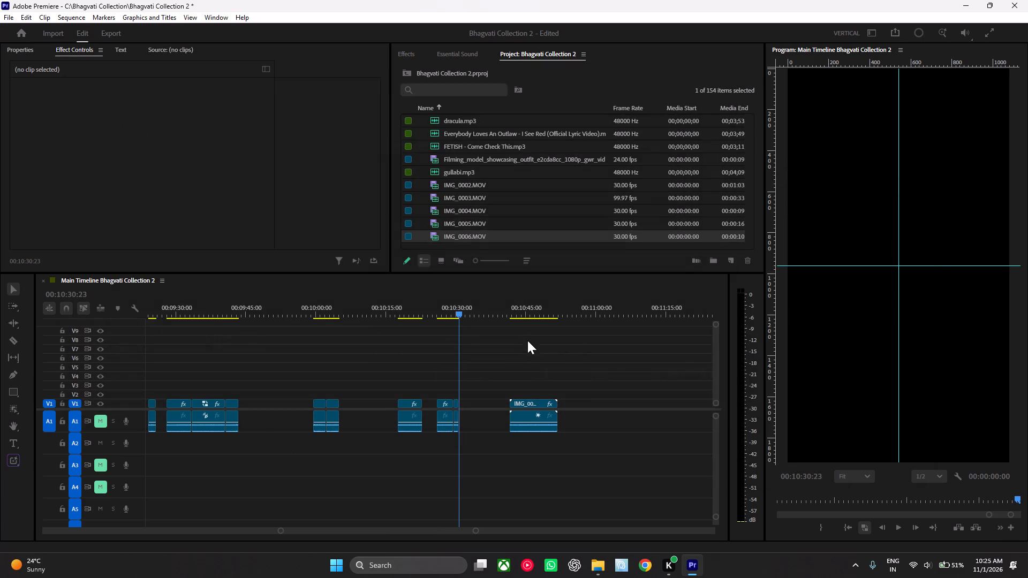
Review the opening of IMG_0006.MOV and ripple-trim its beginning up to about 00:10:44.
drag(514, 316, 527, 316)
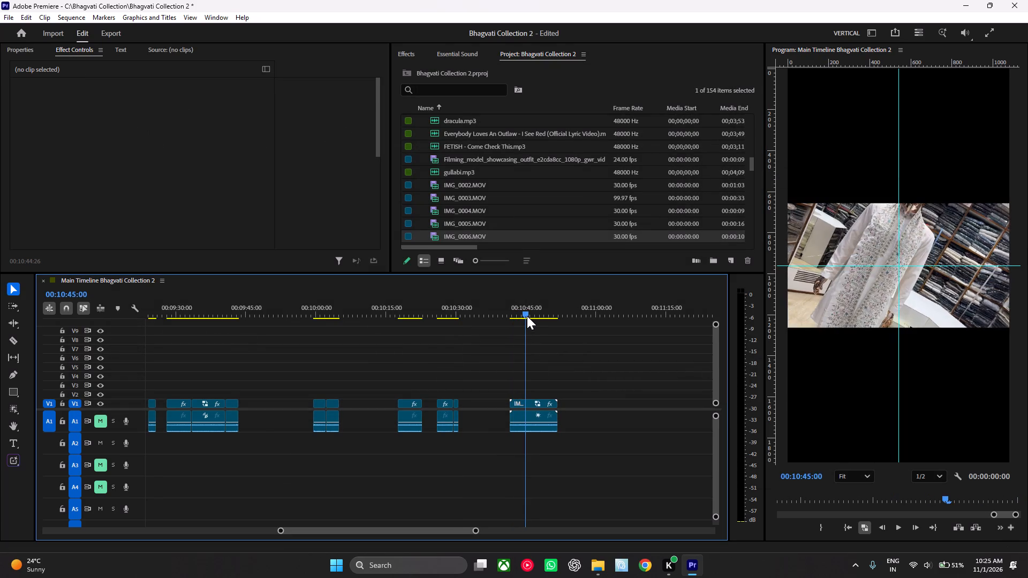
drag(527, 316, 517, 315)
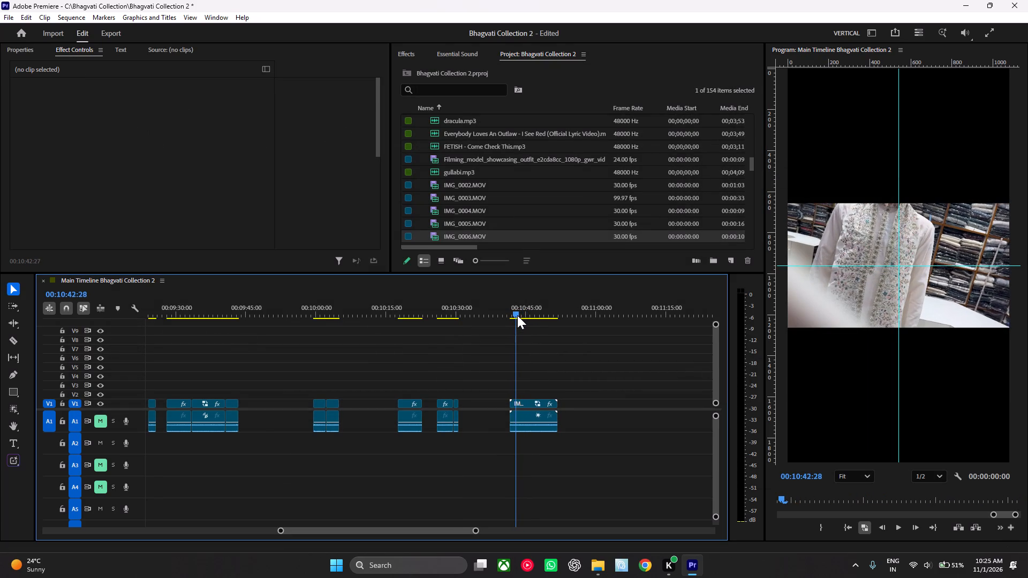
drag(517, 315, 522, 315)
text(q)
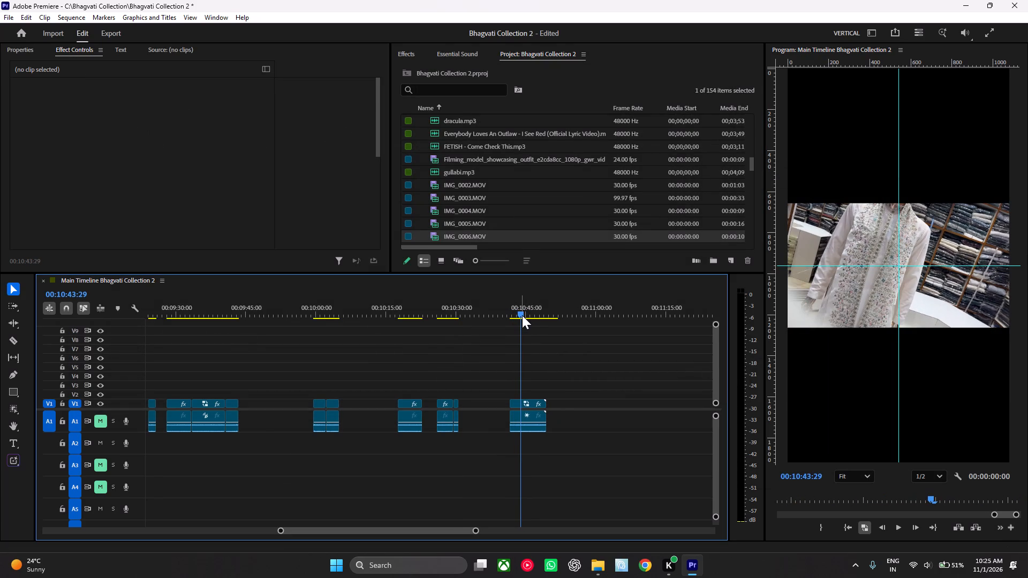
Play back the trimmed IMG_0006.MOV and ripple-trim its end back to 00:10:48:26.
key(space)
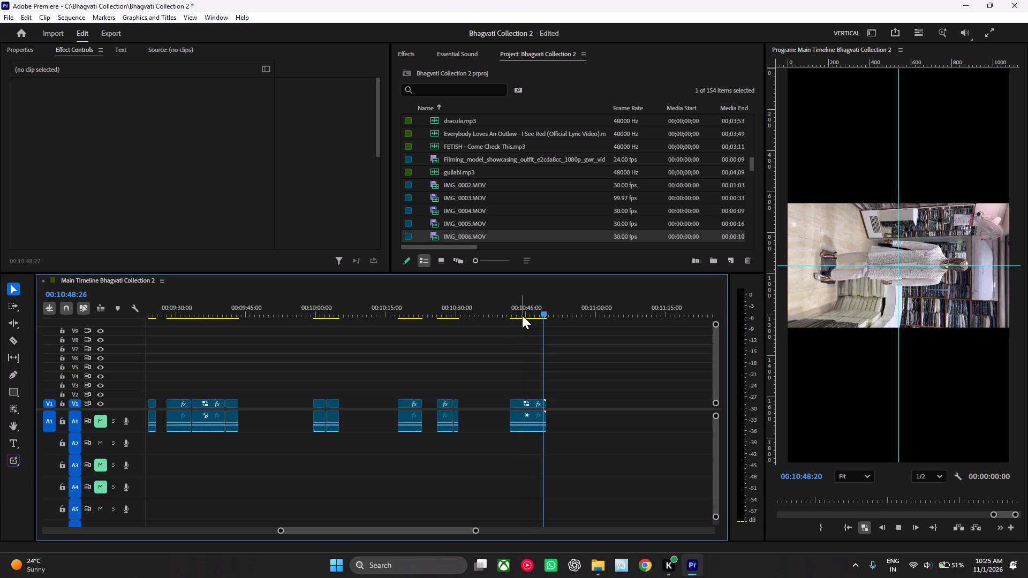
key(space)
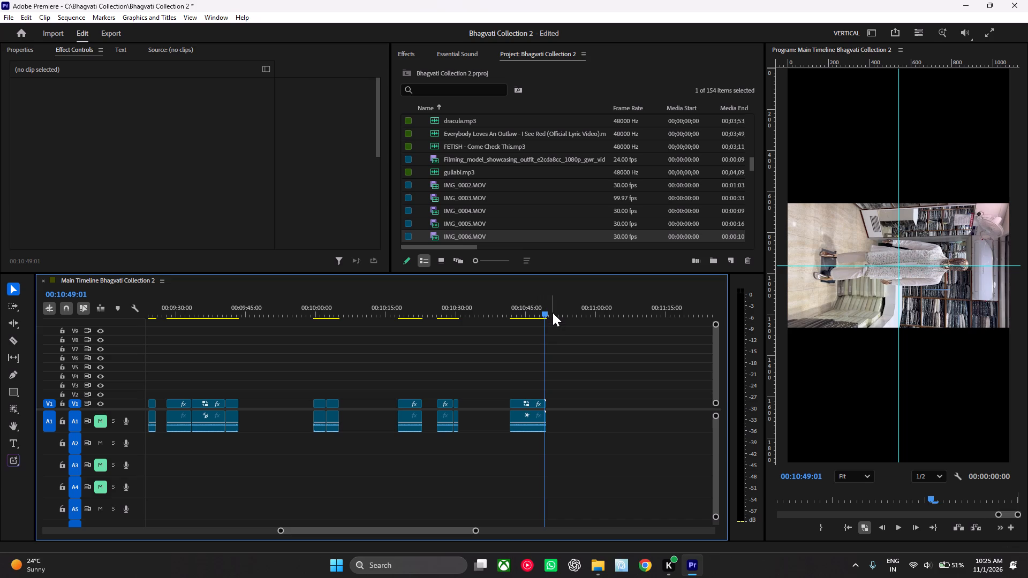
key(Left)
key(Left)
key(Left)
key(Left)
key(Left)
key(w)
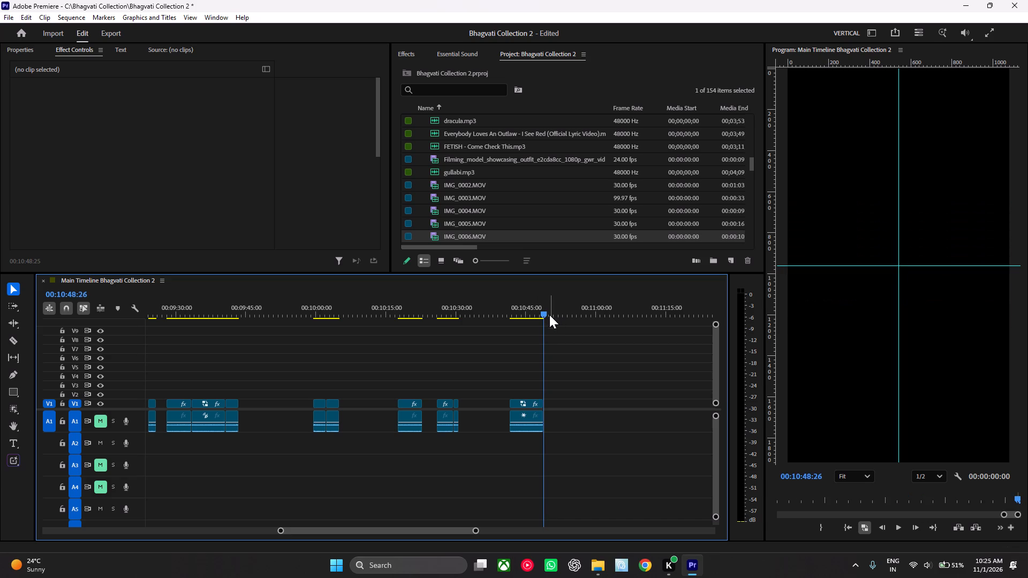
Set the IMG_0006.MOV clip's rotation to -90° and scale to 50, and check the reframed footage.
click(517, 400)
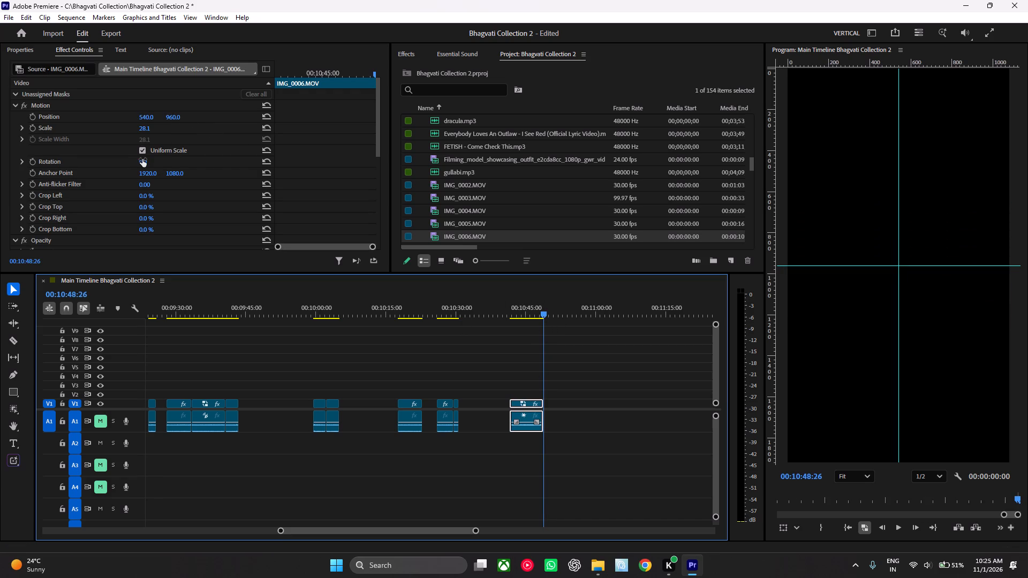
click(142, 159)
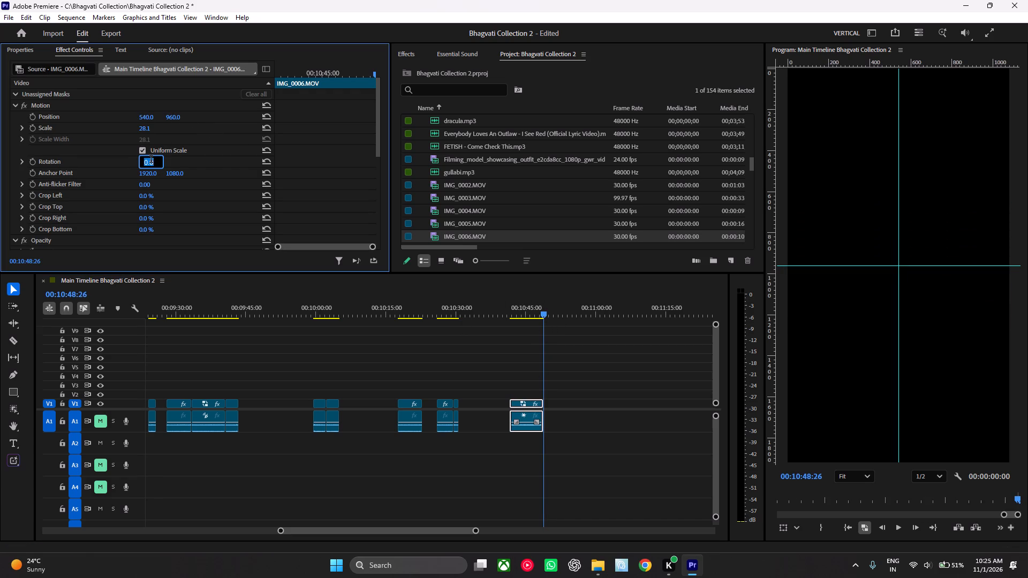
text(-90)
key(Return)
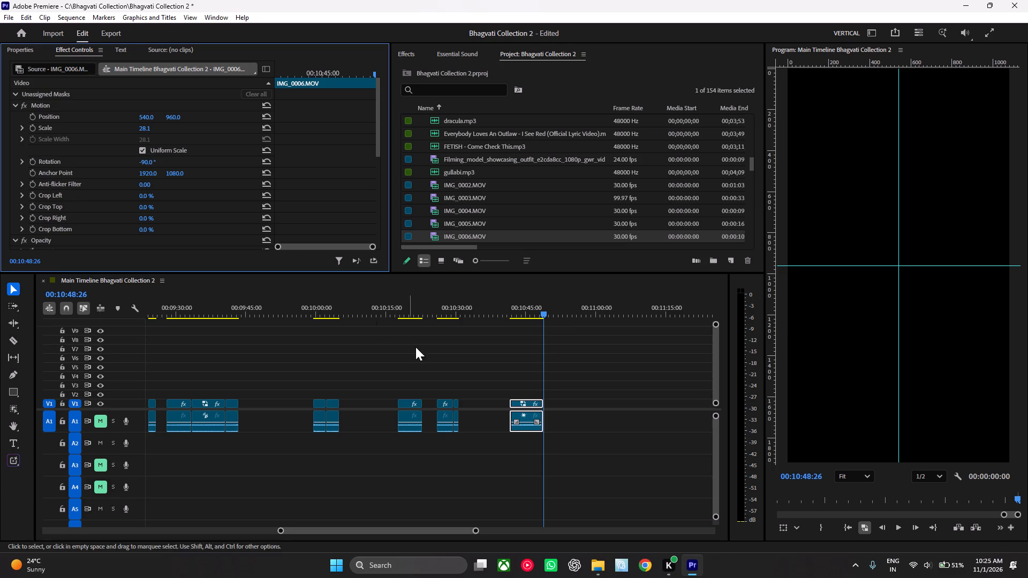
click(519, 313)
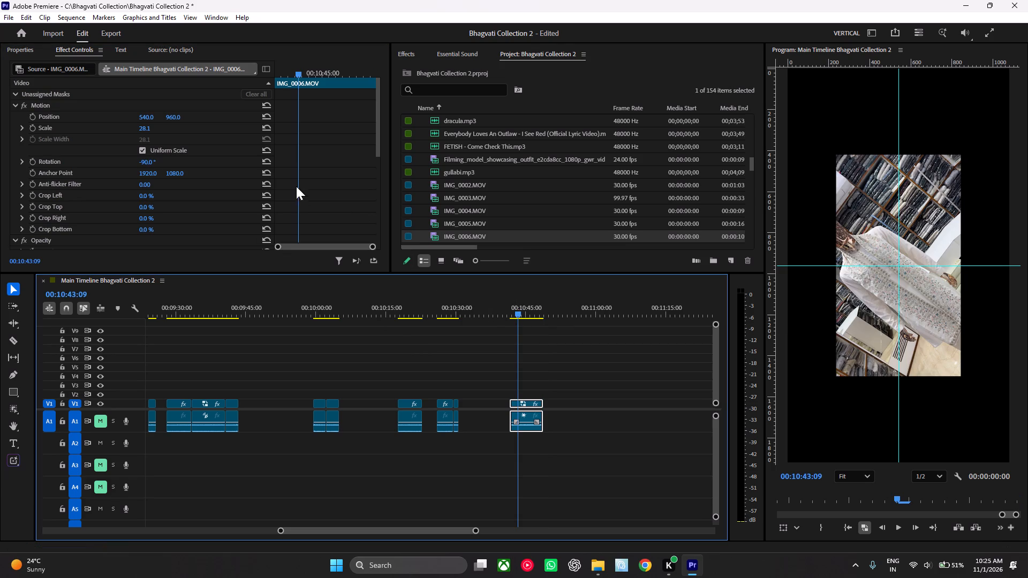
click(143, 129)
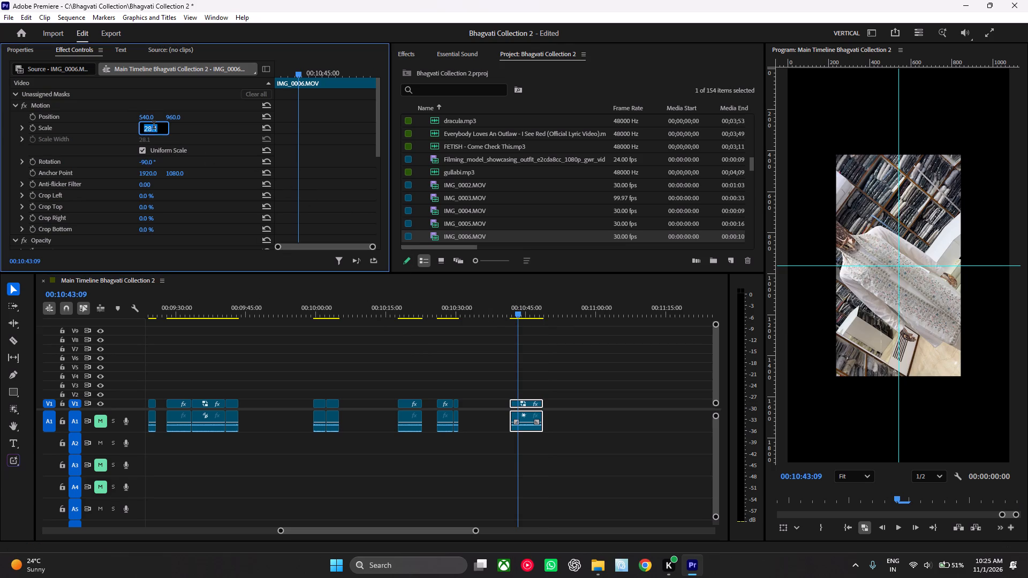
text(50)
key(Return)
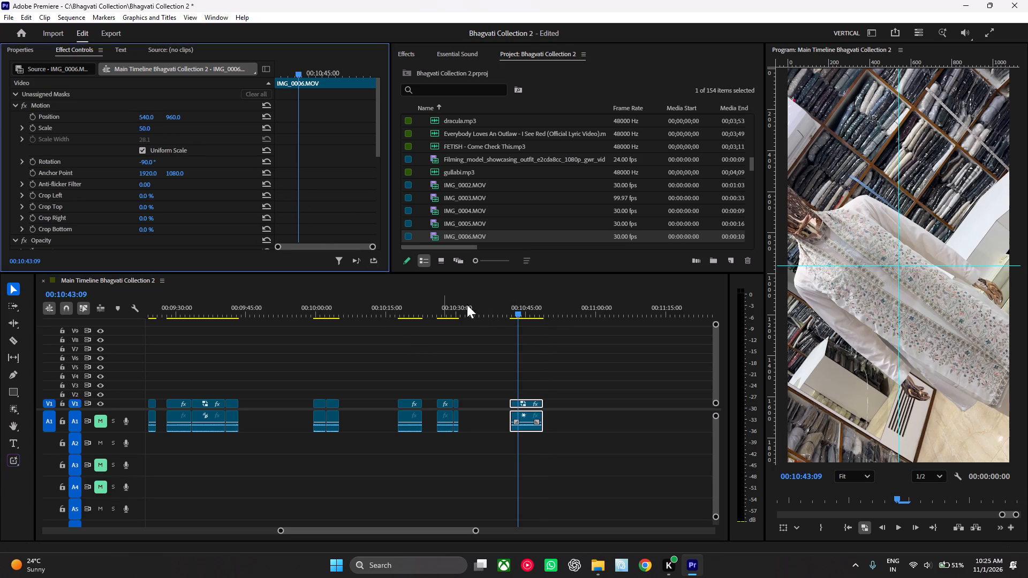
drag(518, 314, 540, 323)
Place IMG_0007 from the Clip 185 folder on V1 at about 00:10:56 and attach its IMG_0007_1 proxy.
click(602, 565)
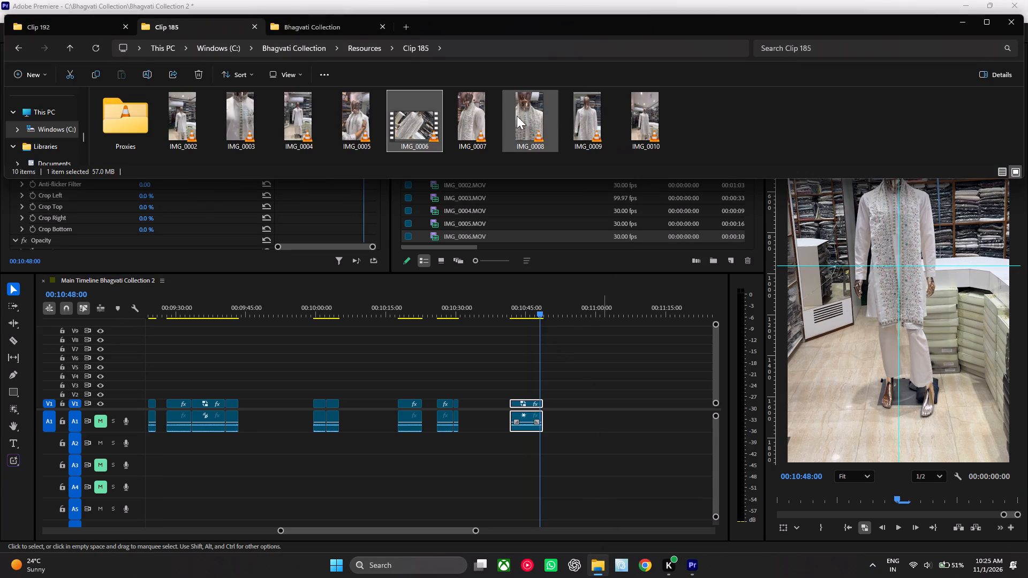
drag(477, 118, 576, 402)
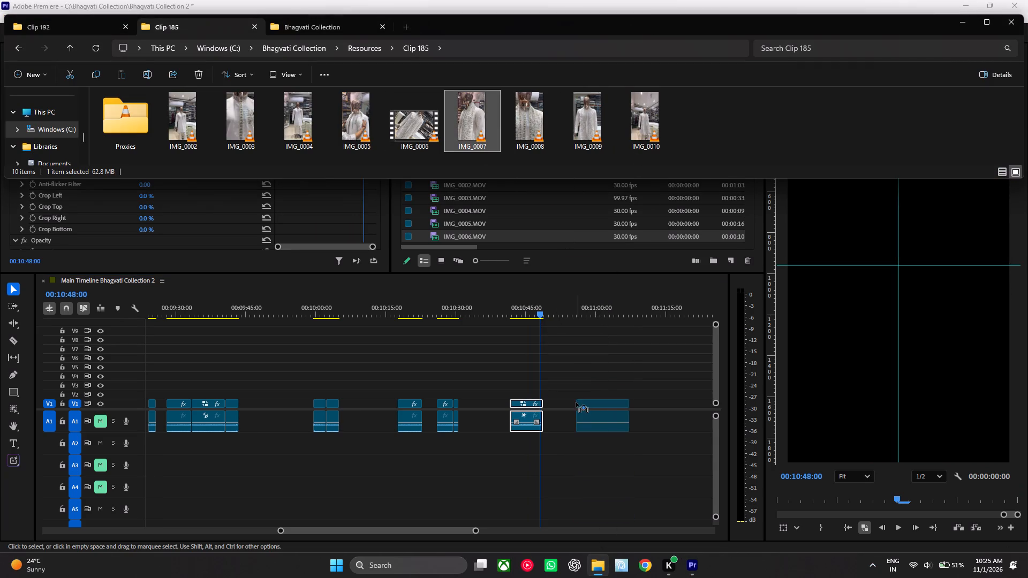
right_click(472, 239)
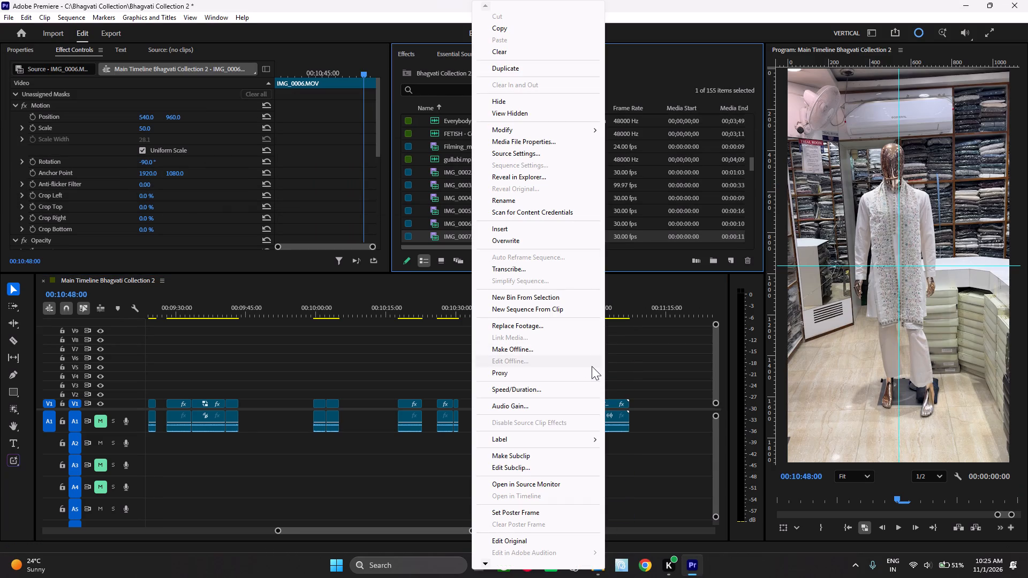
click(598, 375)
click(621, 386)
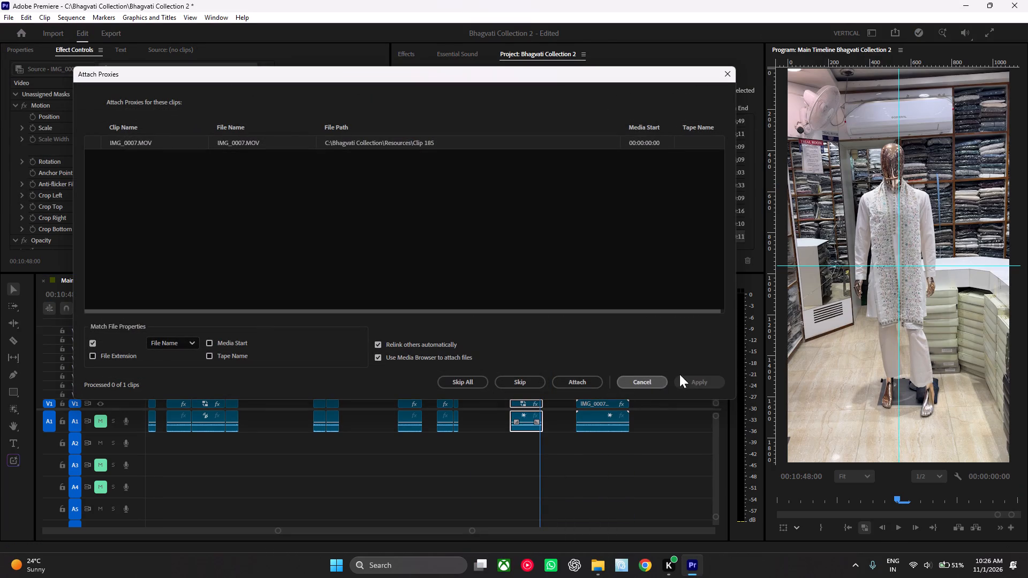
click(573, 380)
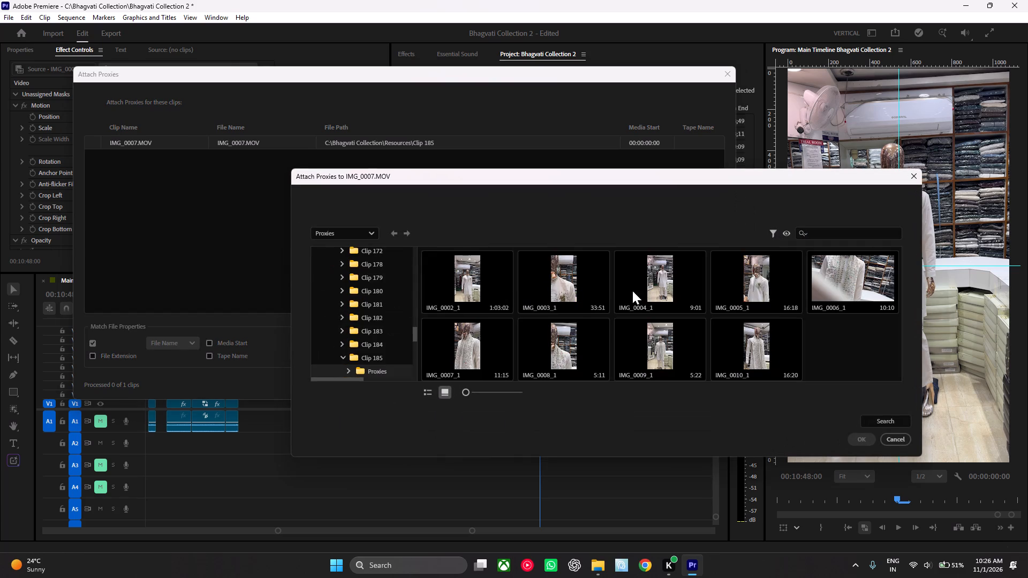
click(487, 338)
click(861, 442)
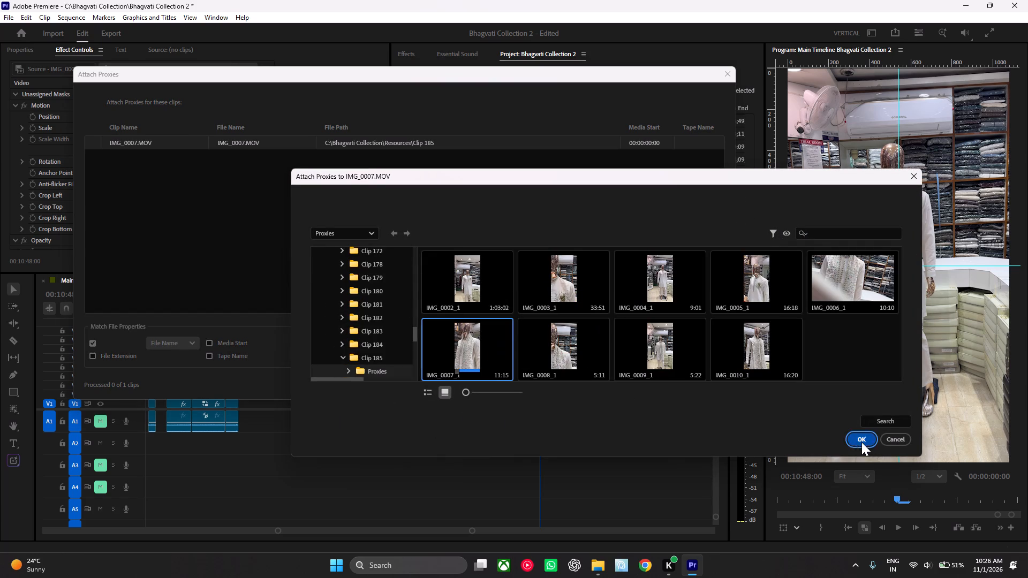
Review the IMG_0007.MOV footage, ripple-trim its beginning up to about 00:10:57, and play back the trimmed clip.
scroll(571, 336, down, 6)
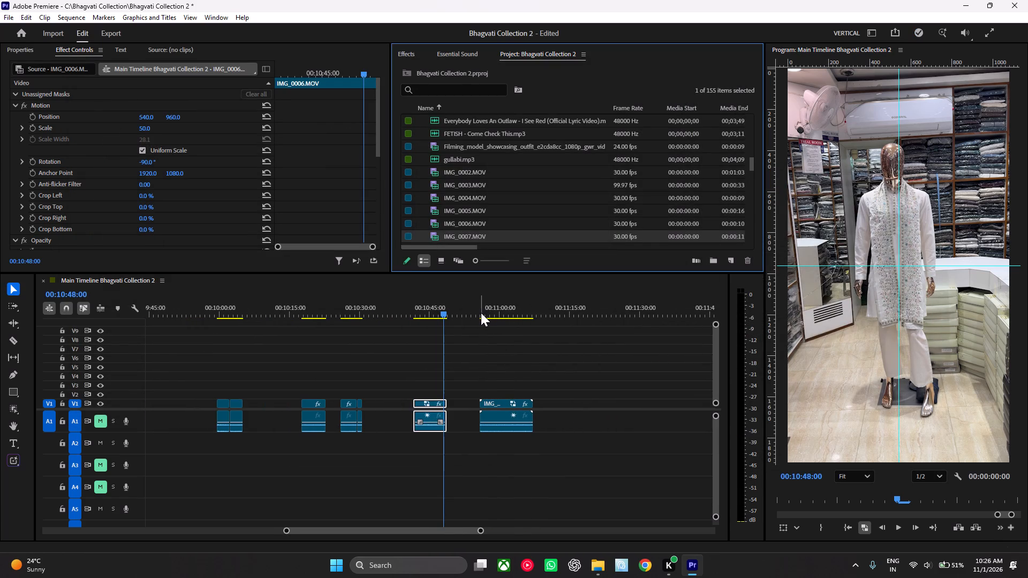
drag(481, 313, 496, 320)
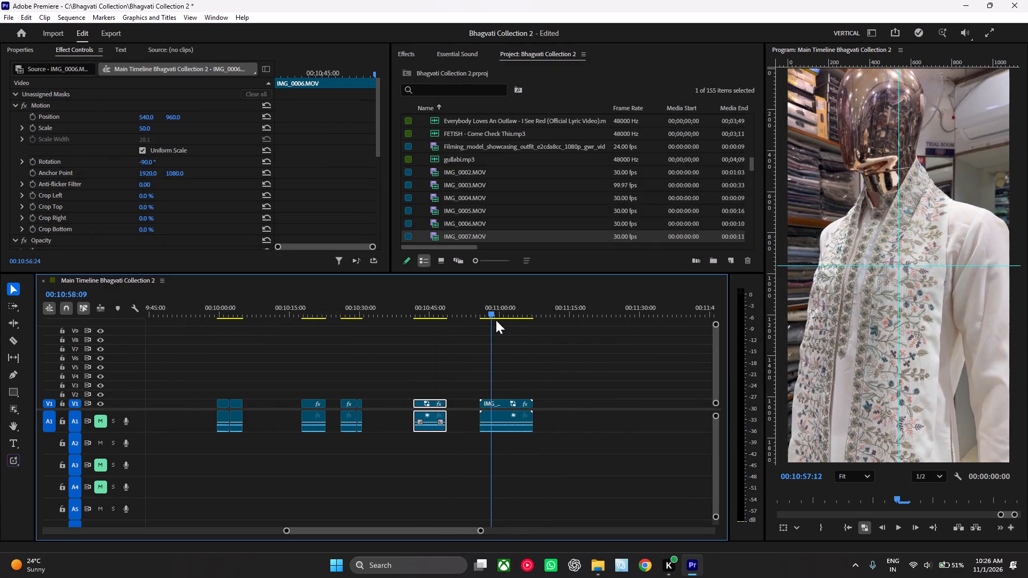
drag(496, 320, 528, 327)
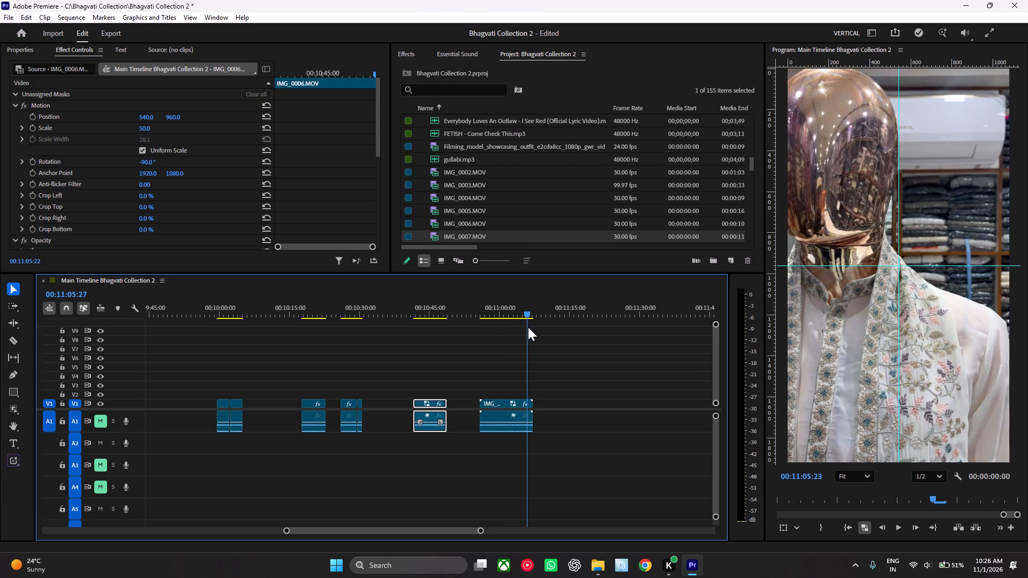
drag(528, 327, 525, 328)
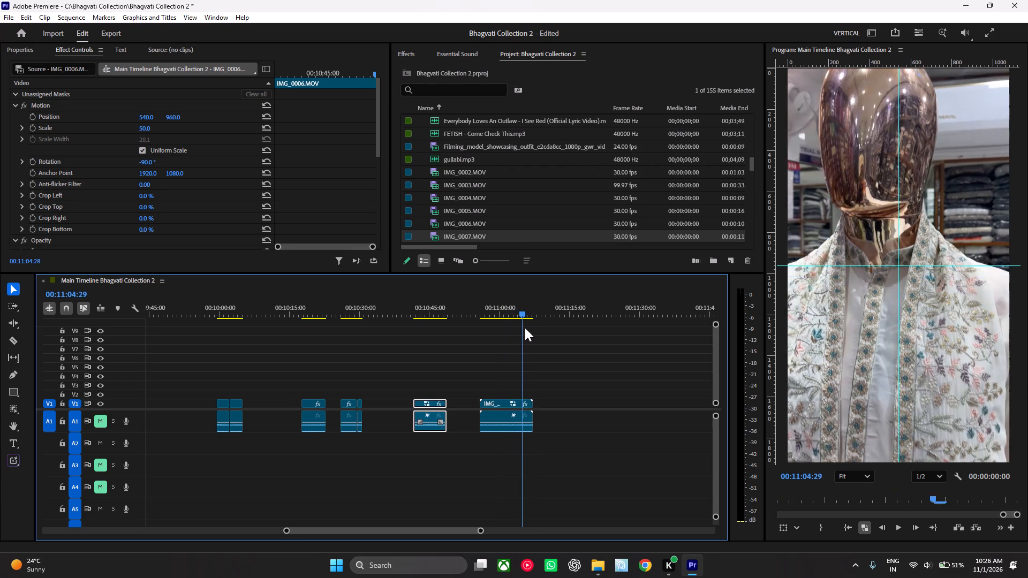
drag(525, 328, 525, 328)
key(space)
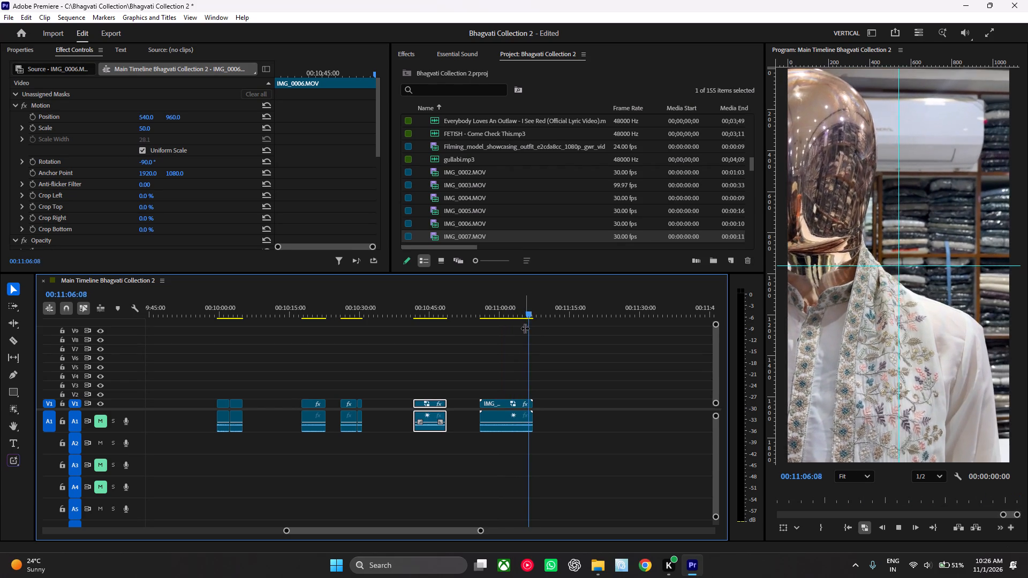
key(space)
drag(534, 314, 524, 316)
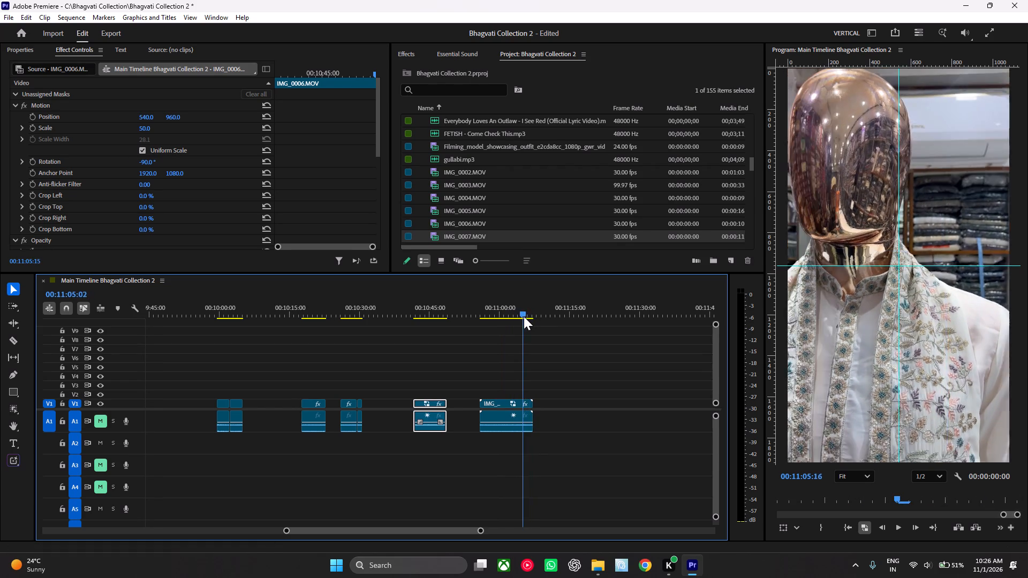
drag(524, 316, 488, 324)
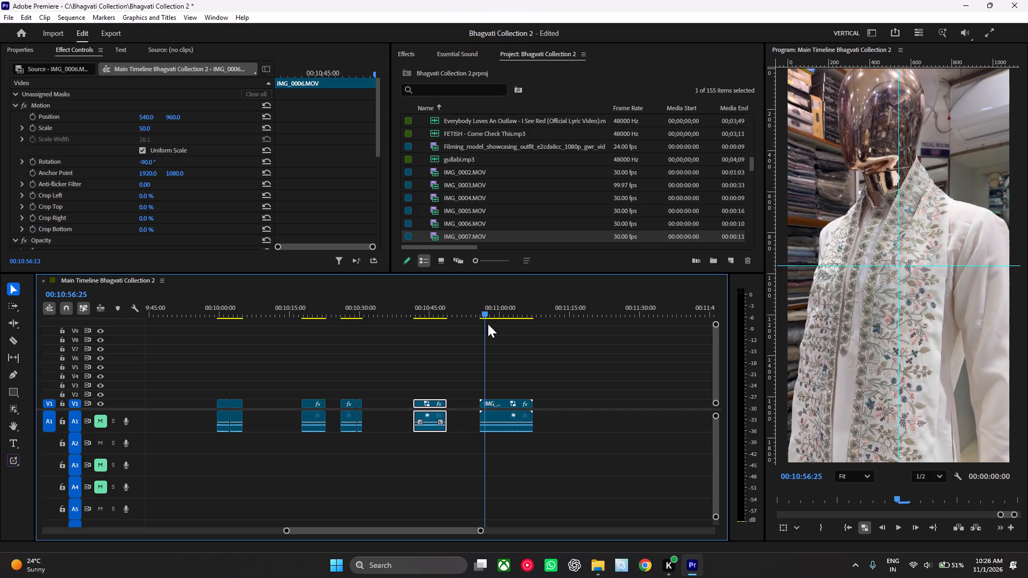
drag(488, 324, 488, 325)
text(q)
key(space)
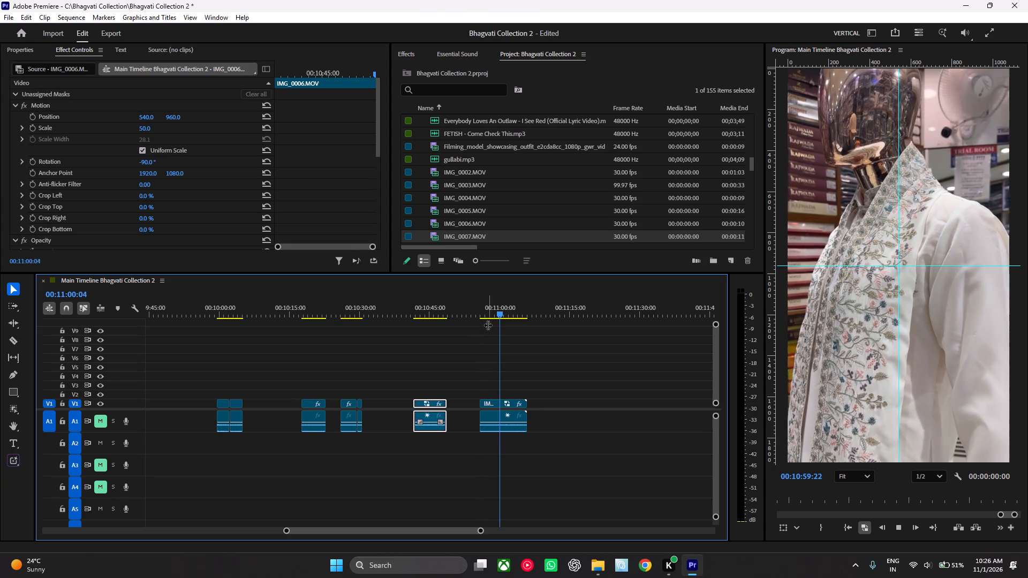
key(space)
drag(487, 379, 511, 441)
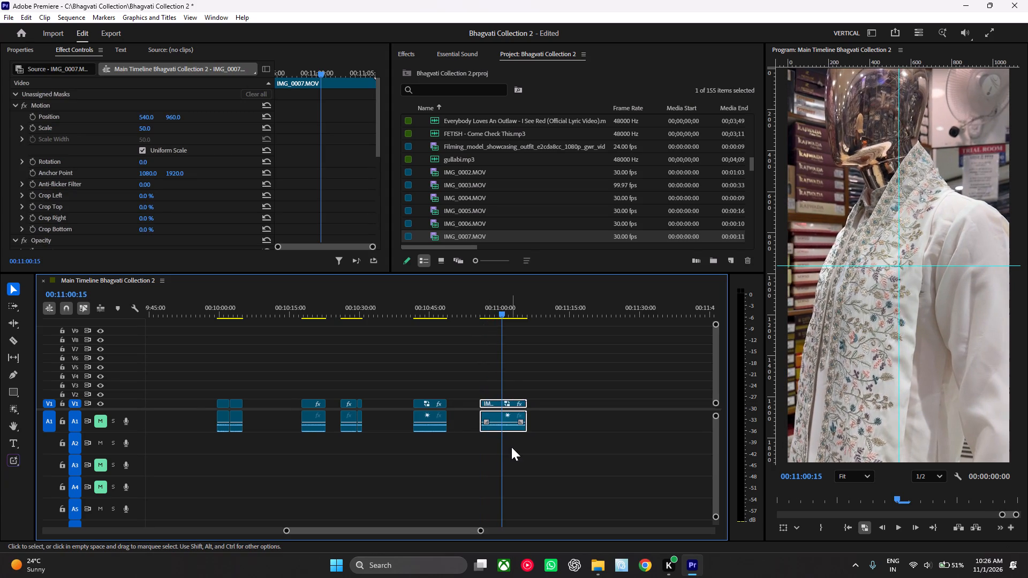
Place IMG_0008 from the Clip 185 folder on V1 at about 00:11:16 and attach its IMG_0008_1 proxy.
click(594, 564)
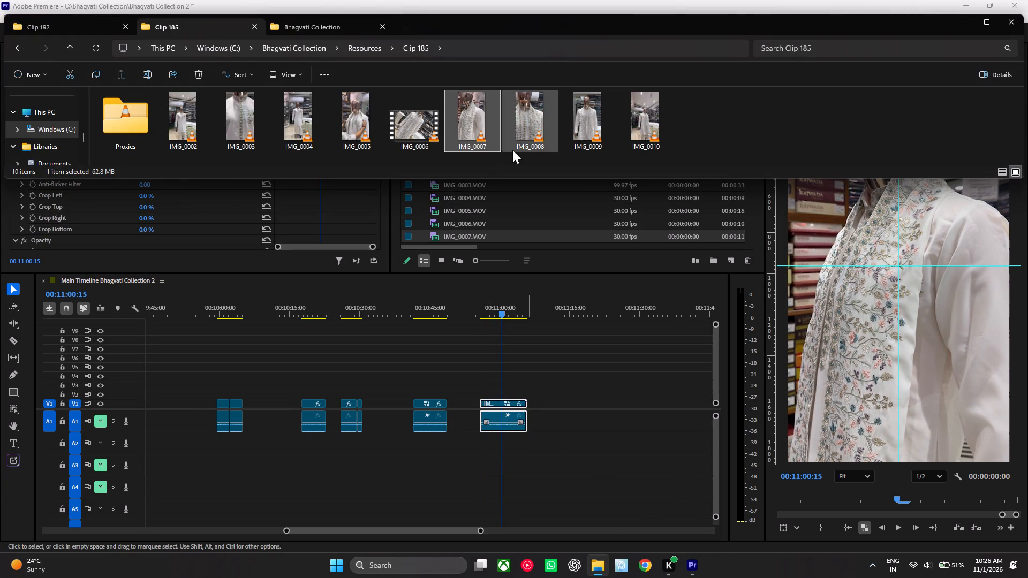
drag(517, 124, 574, 408)
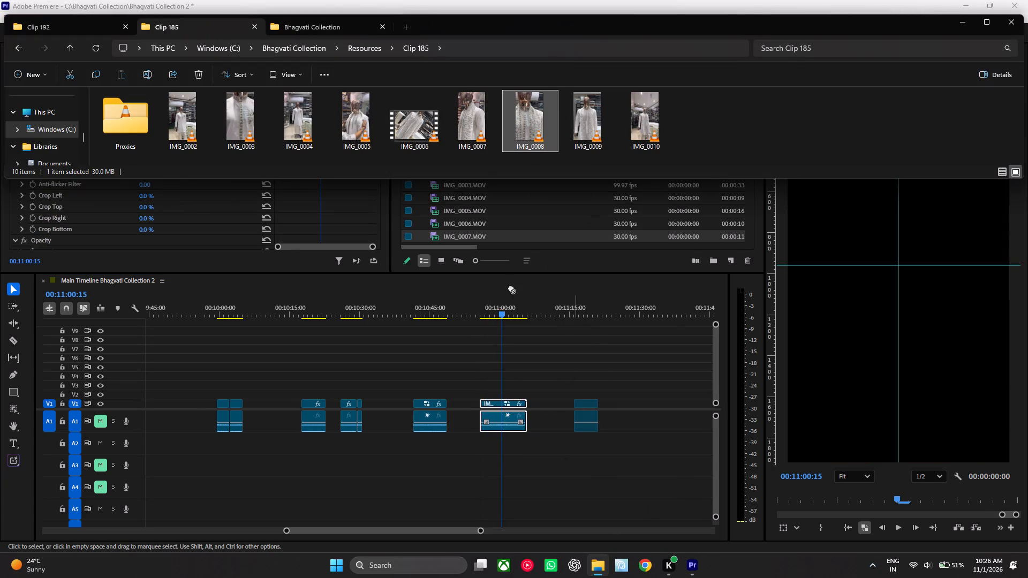
drag(575, 310, 581, 314)
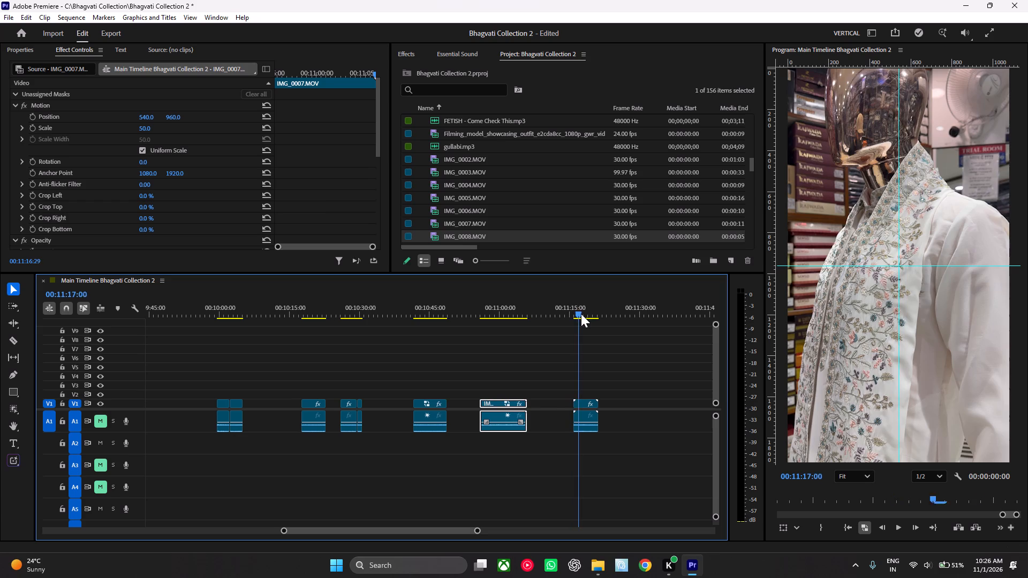
drag(581, 314, 580, 318)
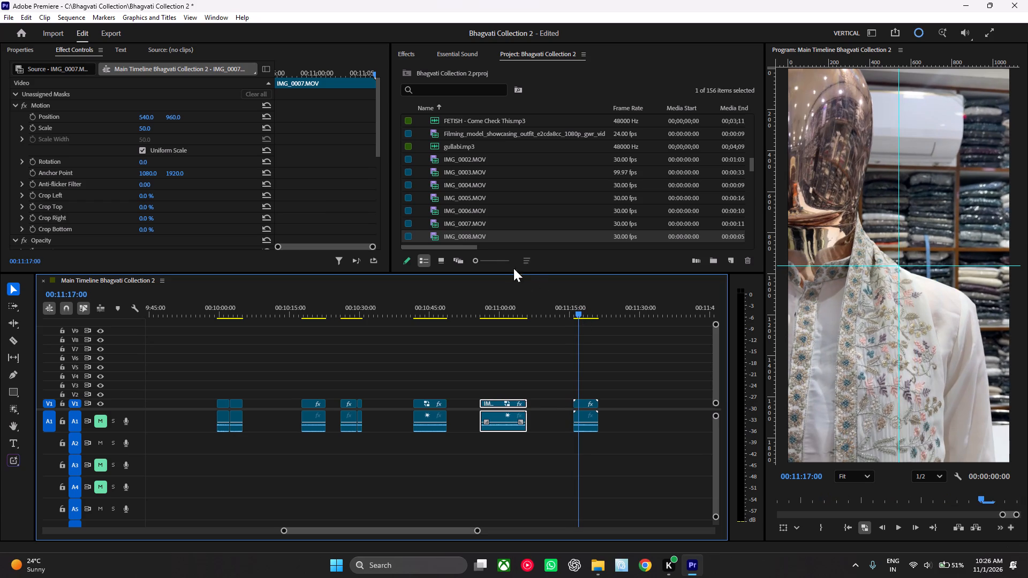
right_click(480, 238)
drag(594, 369, 610, 371)
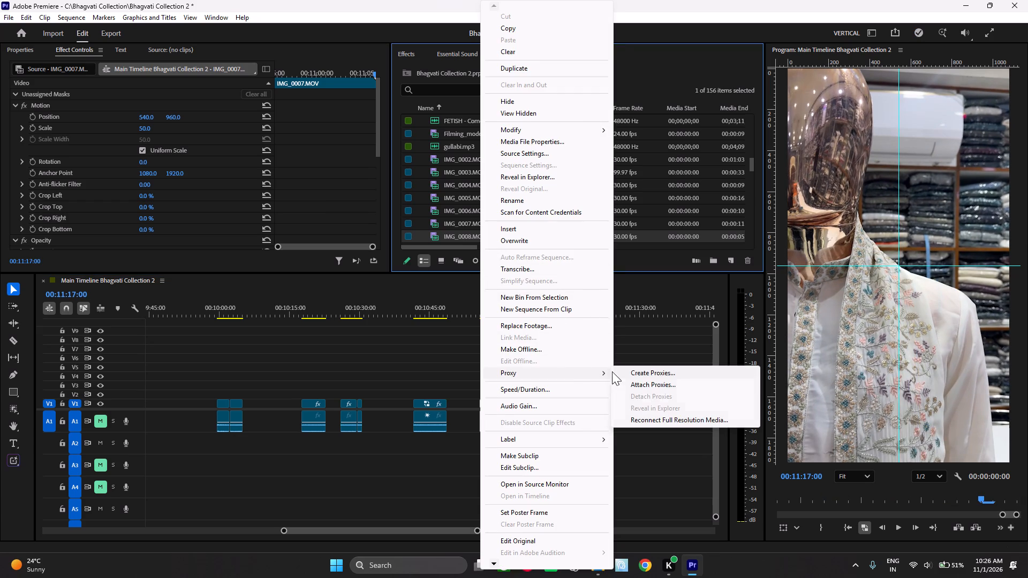
click(641, 383)
click(585, 380)
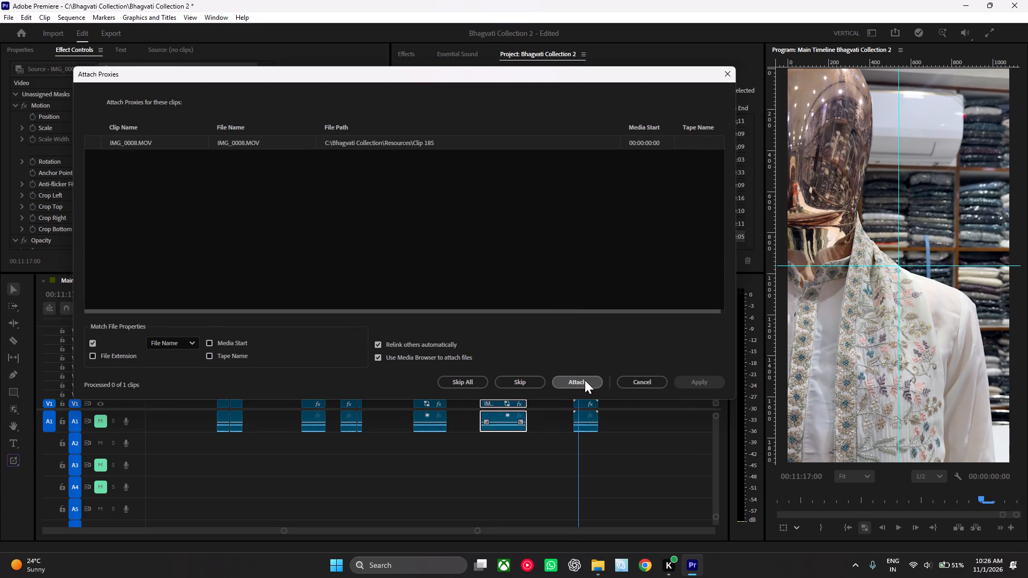
click(548, 349)
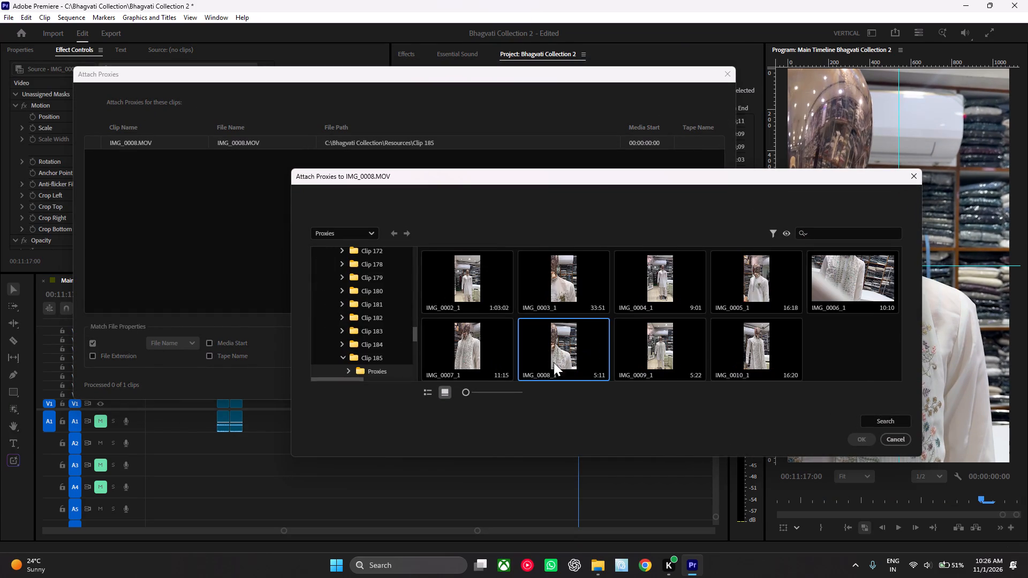
click(866, 445)
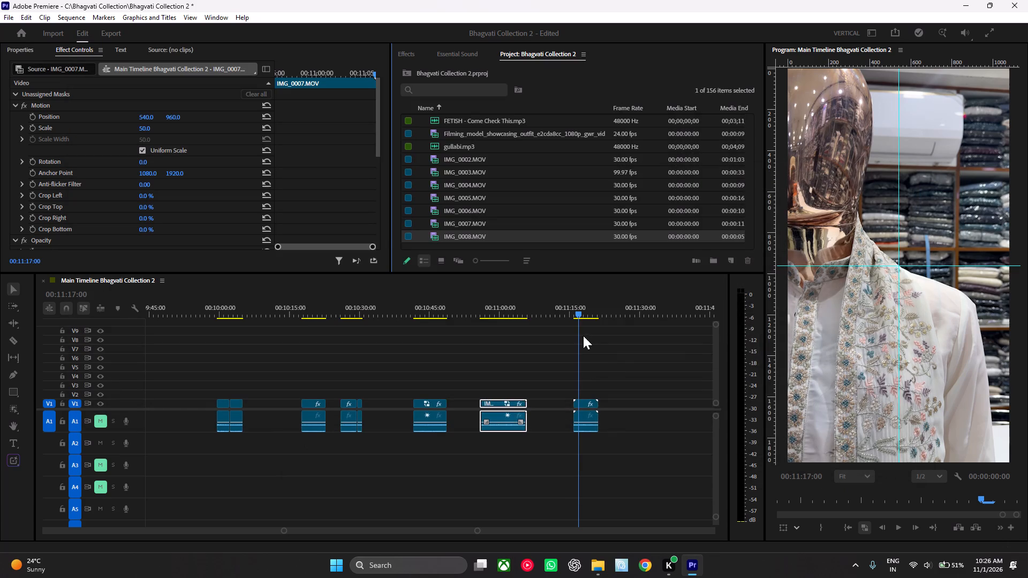
Review IMG_0008.MOV and ripple-trim both ends, the beginning up to about 00:11:17:16 and the end back to 00:11:18:19.
drag(580, 314, 579, 314)
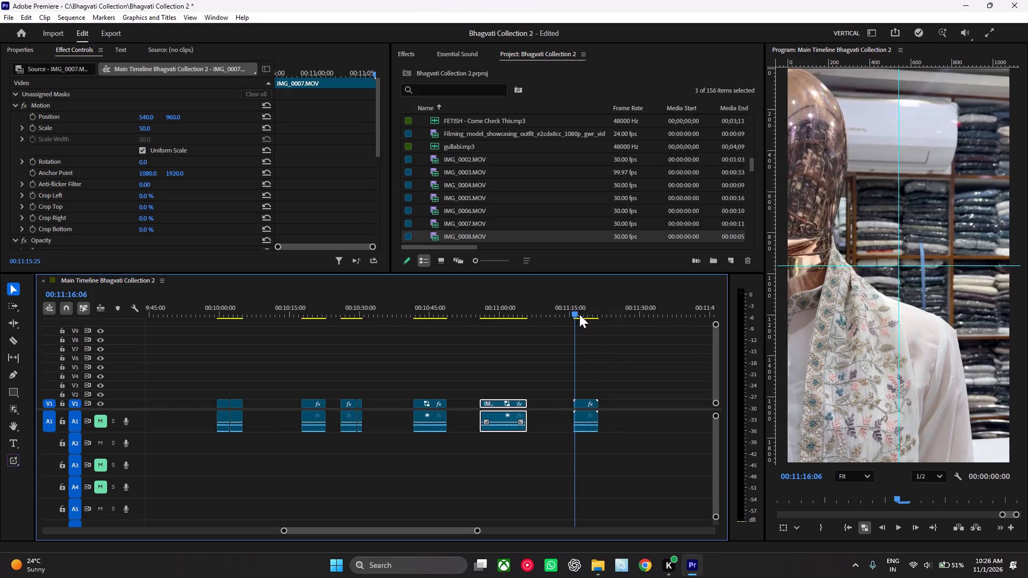
drag(579, 314, 596, 316)
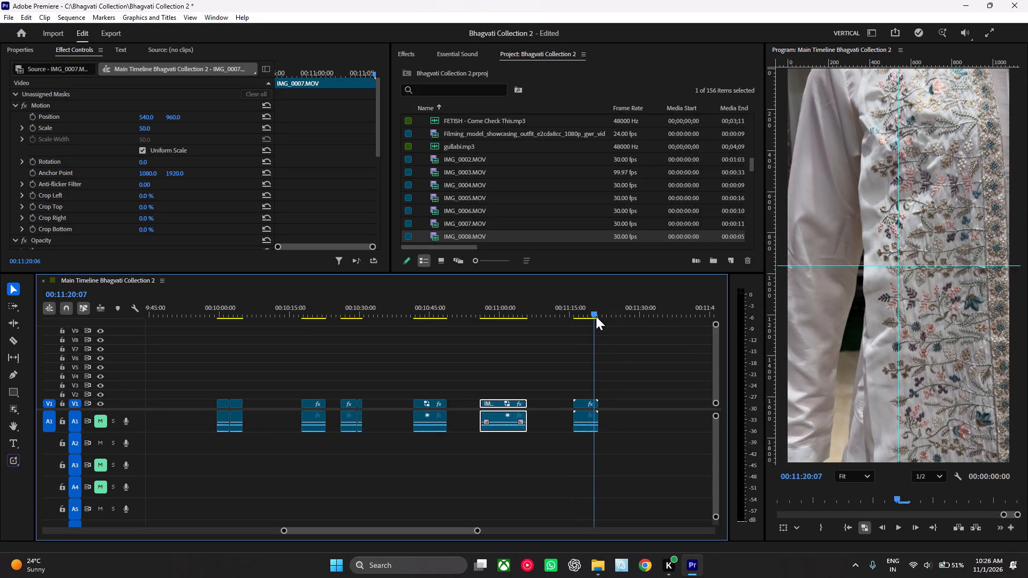
drag(596, 316, 584, 318)
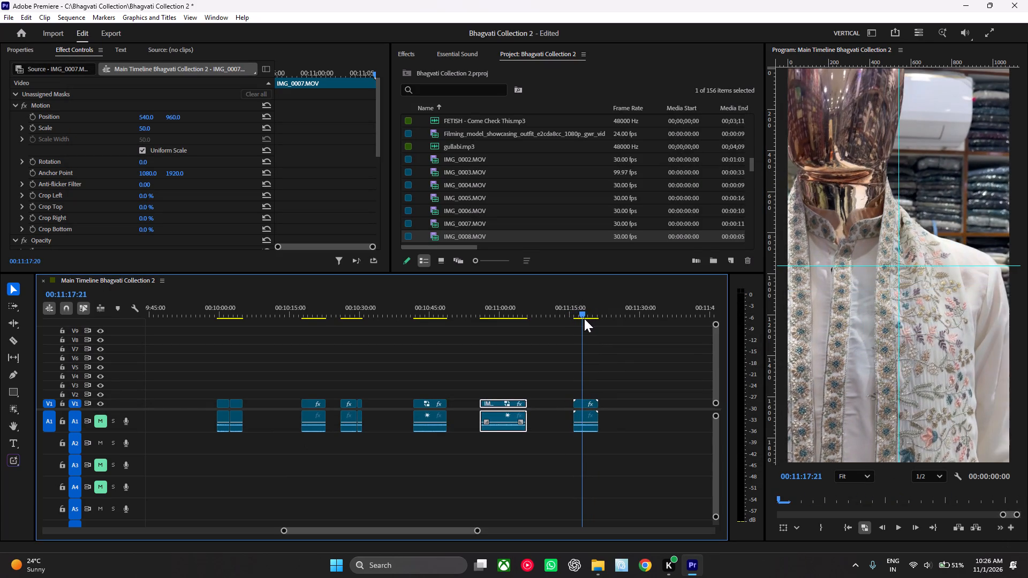
drag(584, 318, 583, 320)
text(q)
key(space)
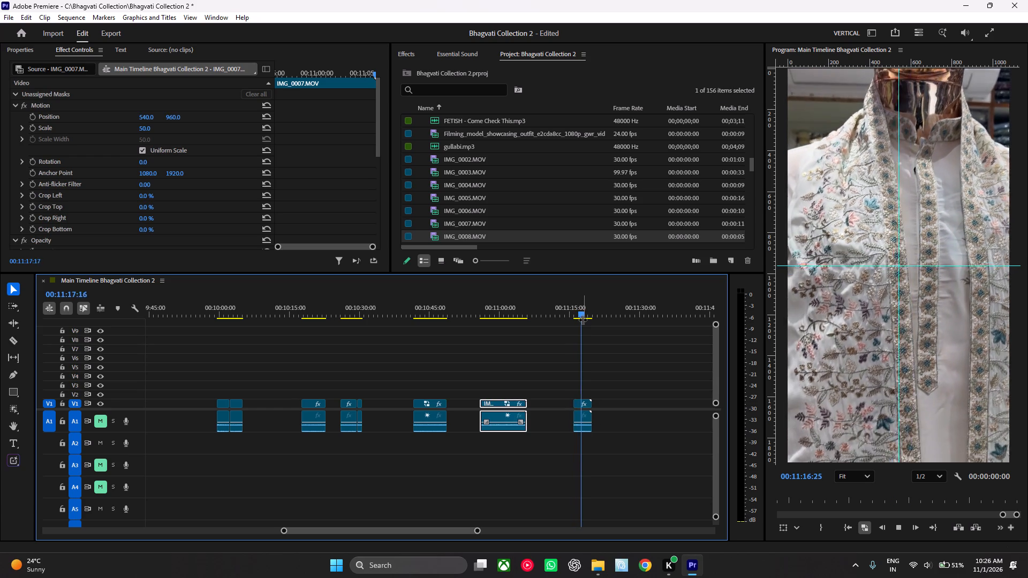
key(space)
key(space)
key(space)
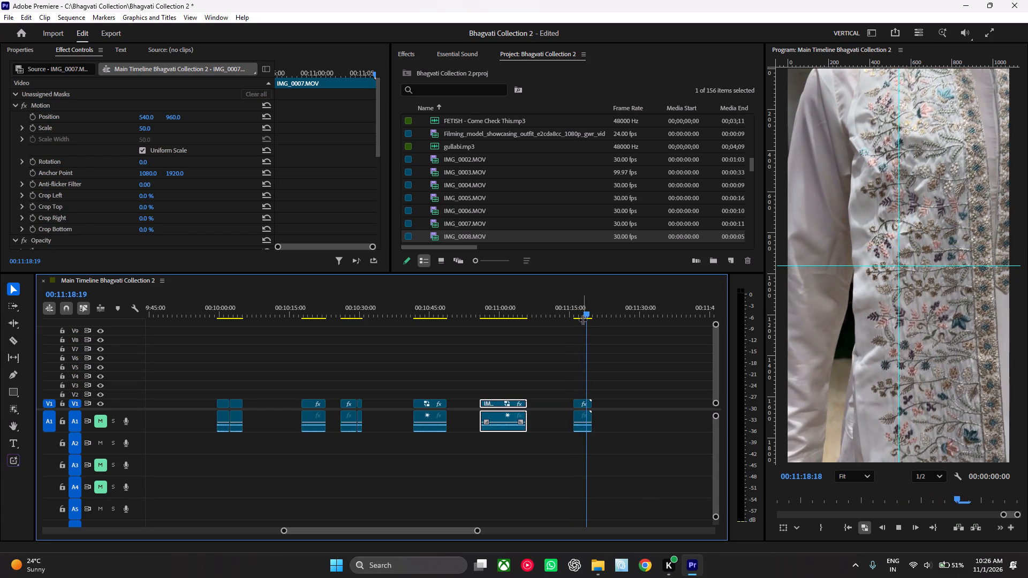
text(w)
Place IMG_0009 from the Clip 185 folder on V1 at about 00:11:25 and attach its IMG_0009_1 proxy.
click(592, 564)
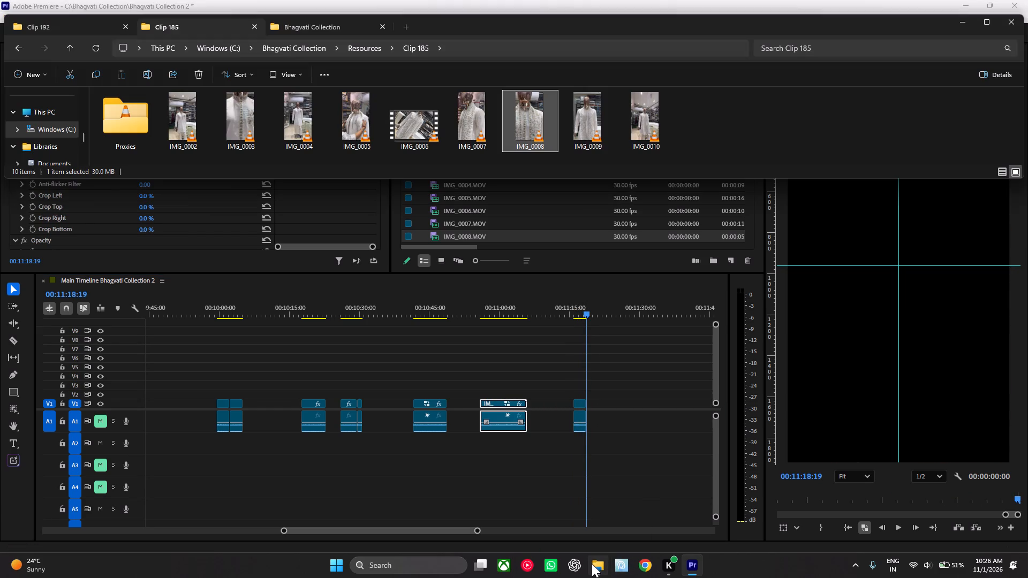
drag(598, 119, 618, 401)
right_click(466, 240)
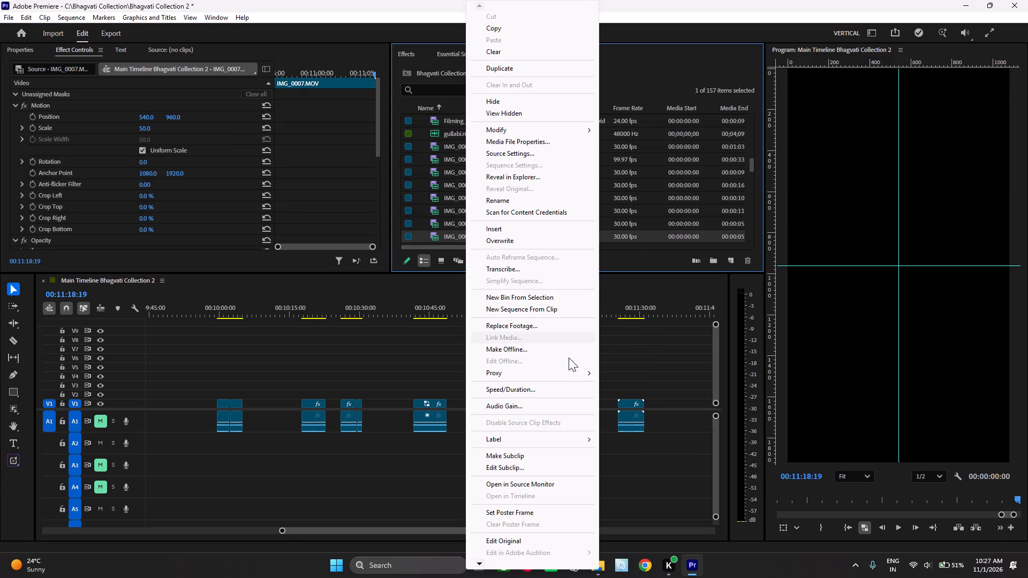
click(584, 371)
click(632, 384)
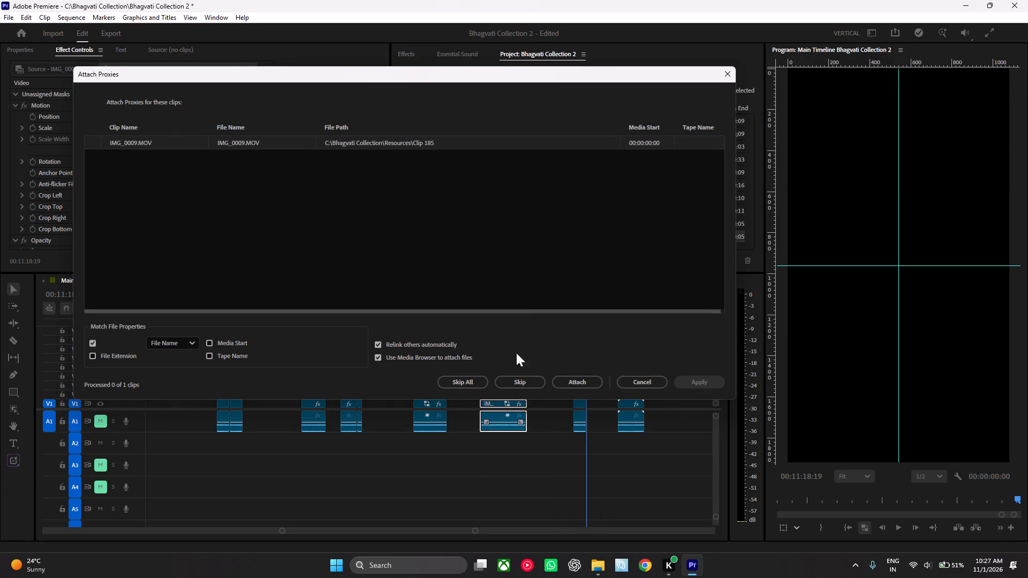
click(577, 380)
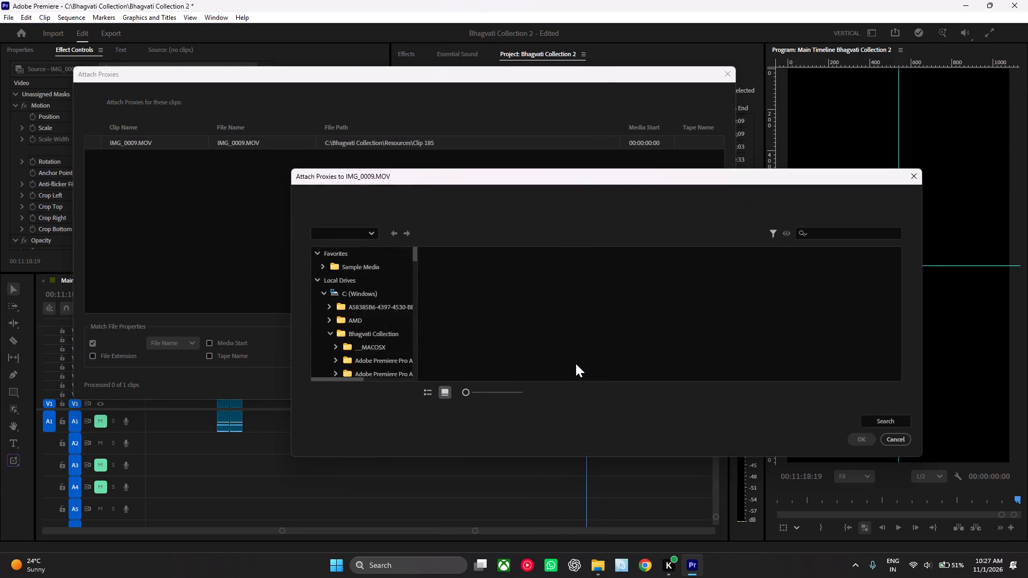
click(660, 334)
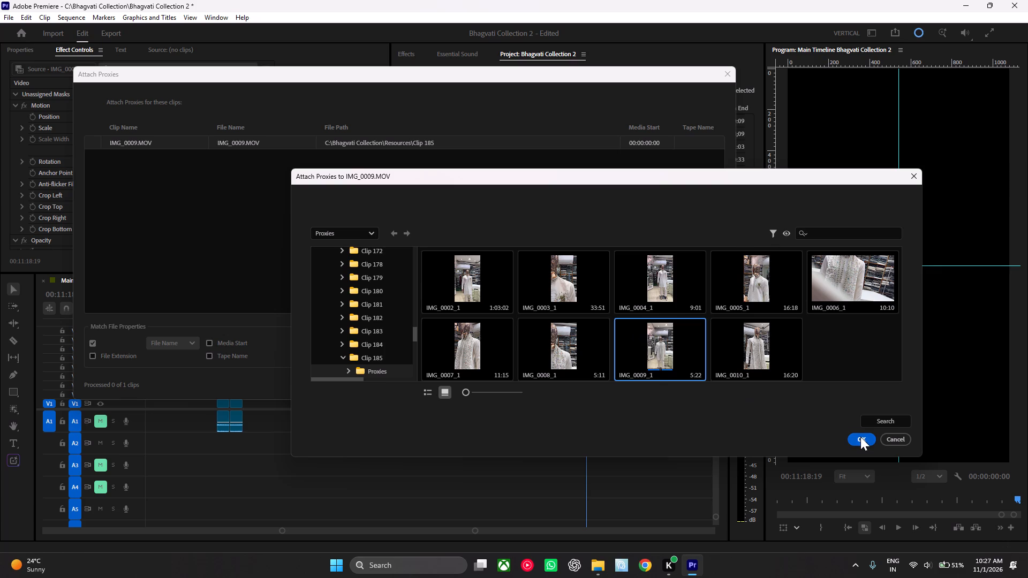
click(860, 437)
Review IMG_0009.MOV and ripple-trim both ends, the beginning up to about 00:11:28 and the end back to 00:11:27:19.
scroll(540, 421, down, 9)
drag(470, 313, 474, 313)
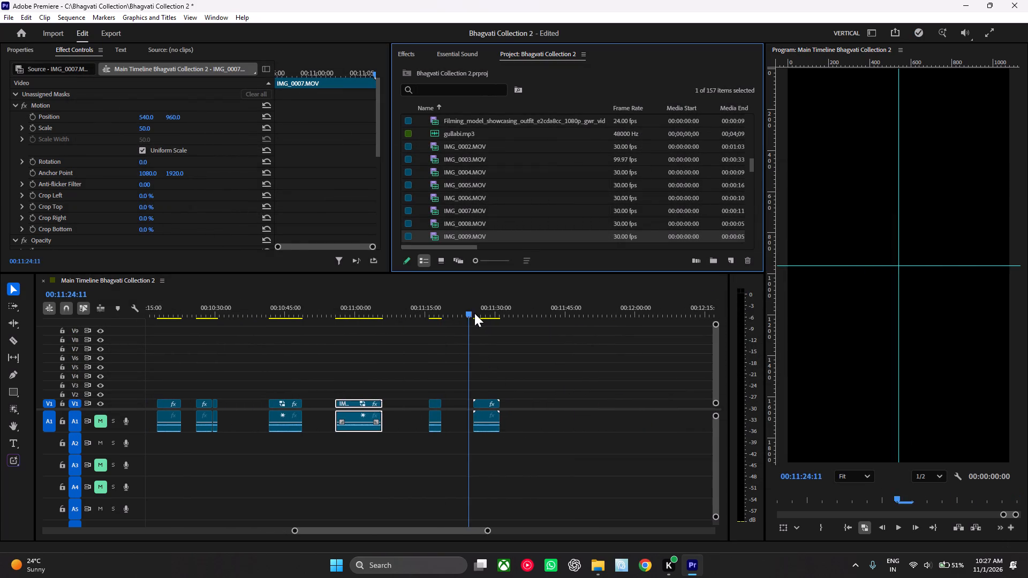
drag(474, 313, 484, 314)
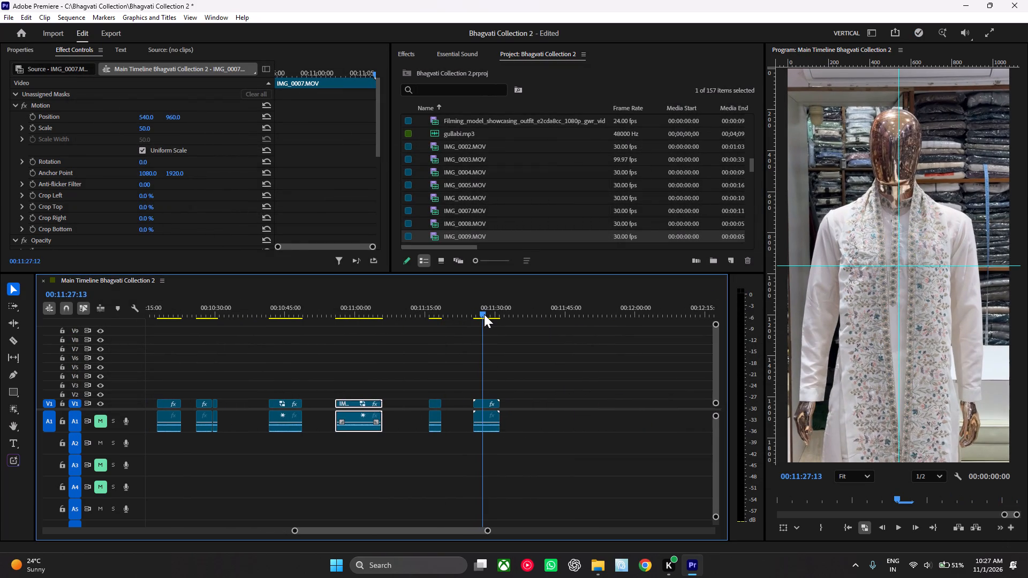
drag(484, 314, 493, 317)
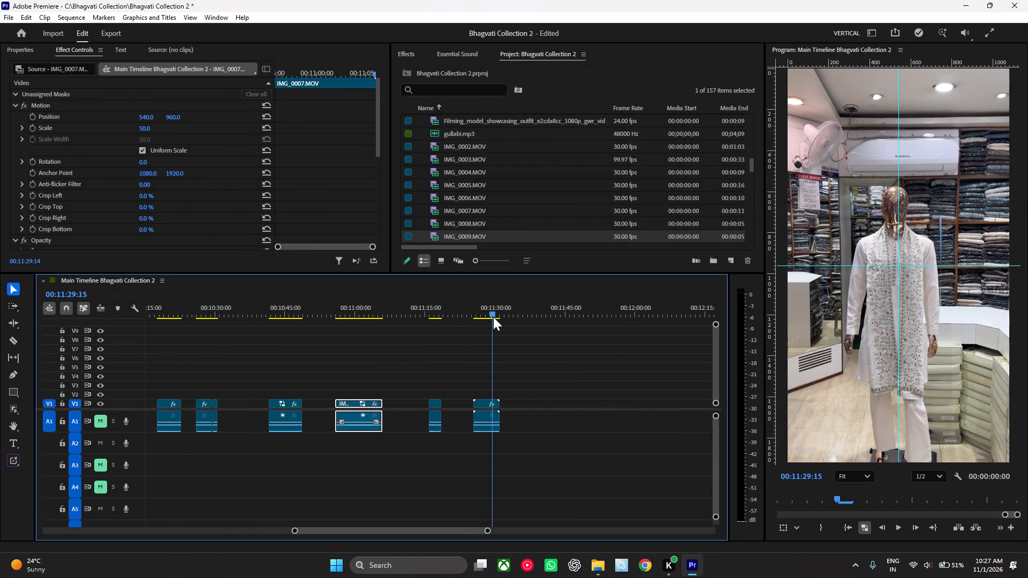
drag(493, 317, 486, 317)
key(q)
key(space)
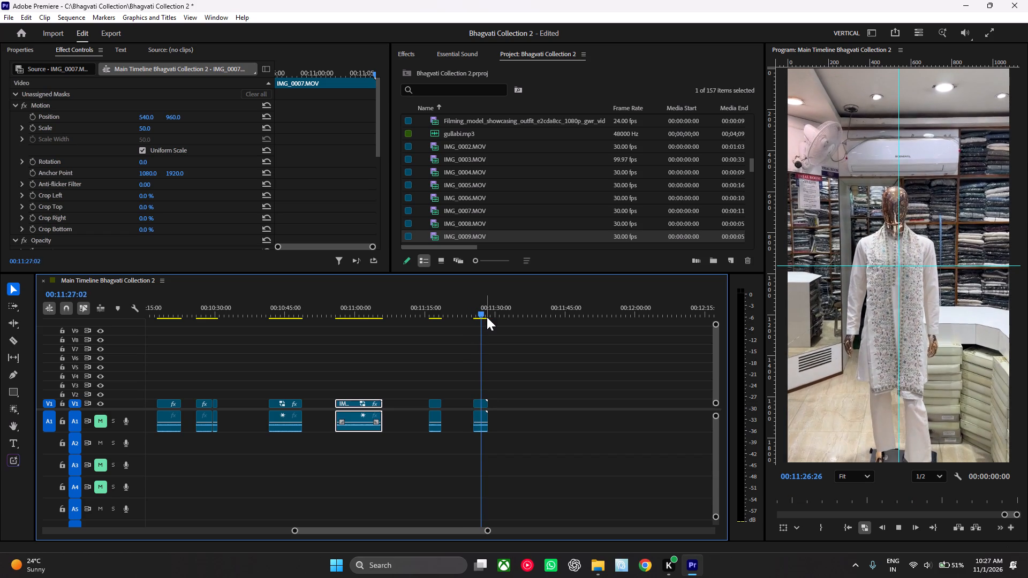
key(space)
text(w)
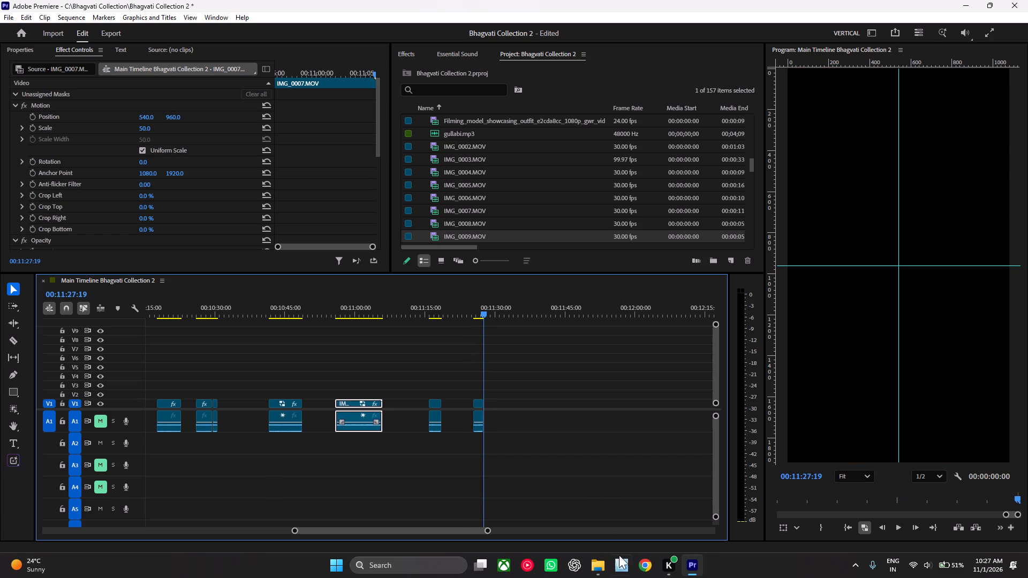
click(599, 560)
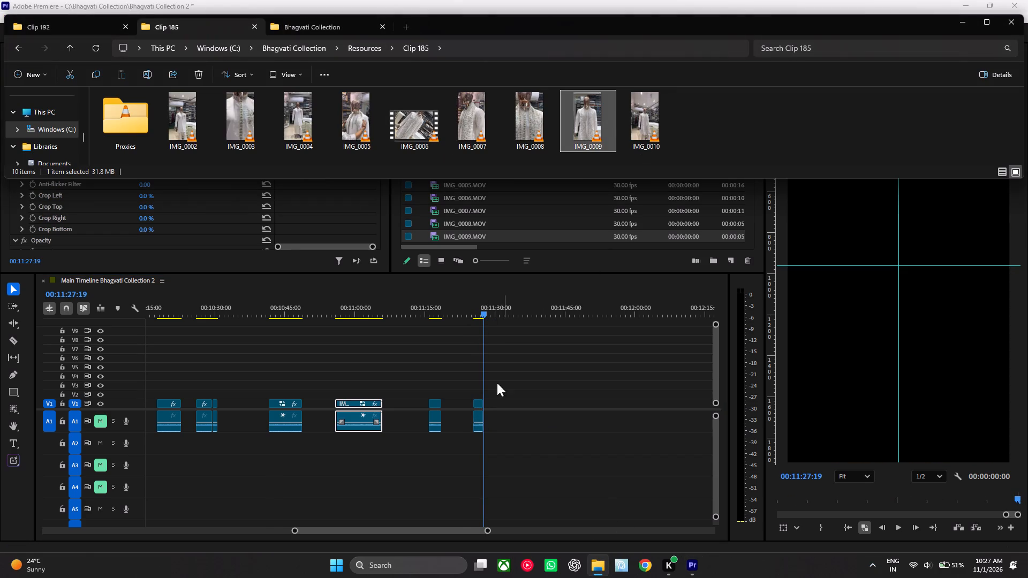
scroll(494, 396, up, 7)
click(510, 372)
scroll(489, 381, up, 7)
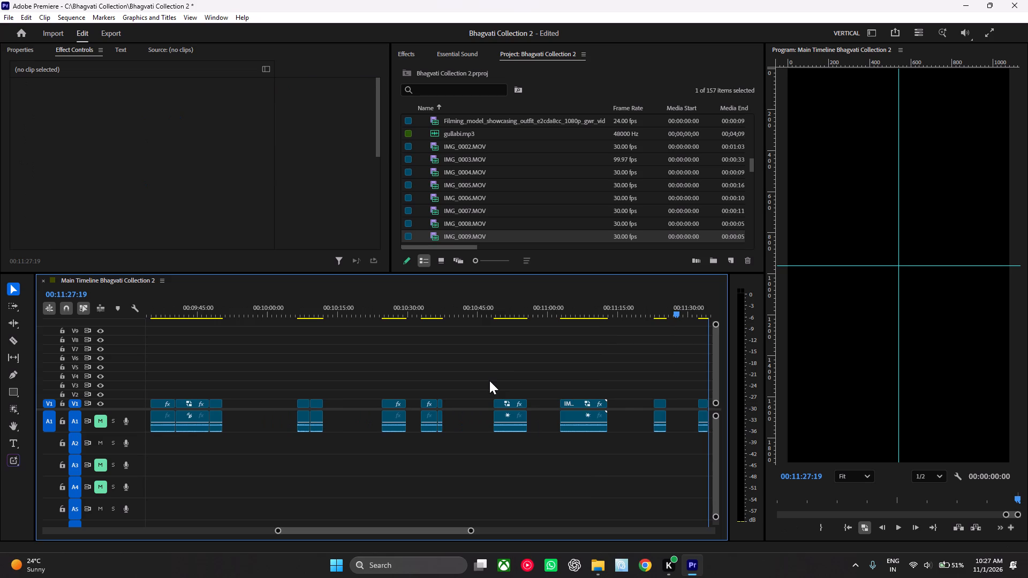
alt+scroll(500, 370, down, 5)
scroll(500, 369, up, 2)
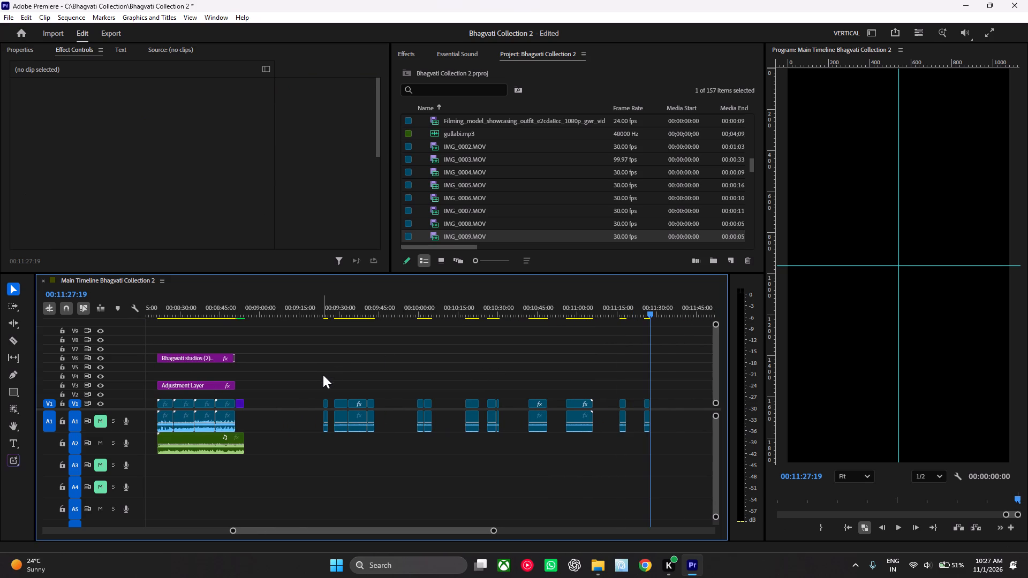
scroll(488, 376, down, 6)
Place the "sufr ft Arpit Bala, toorjo dey - bargad" song from the satcher folder in Downloads on A2 at about 00:10:00.
click(593, 566)
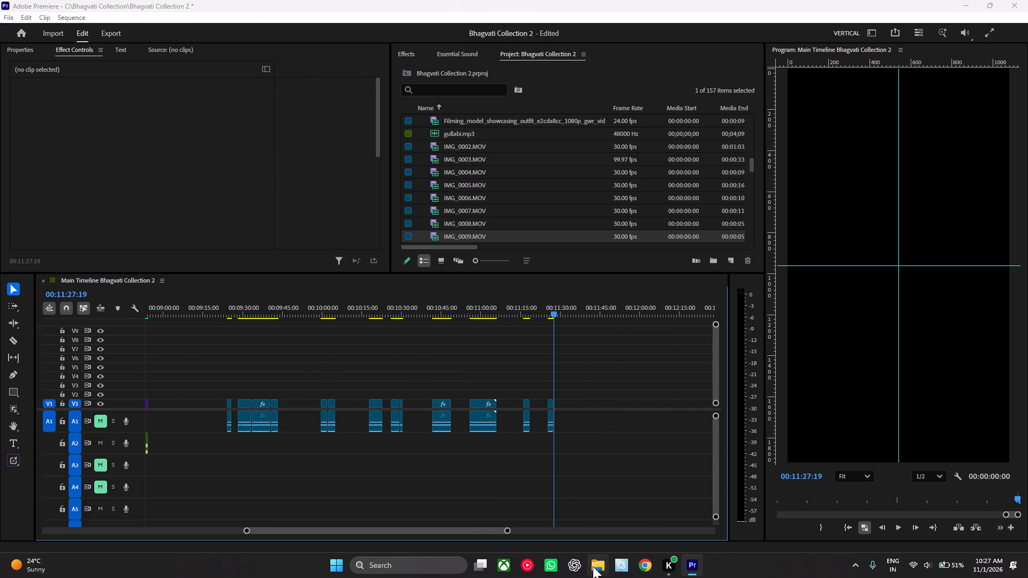
click(328, 33)
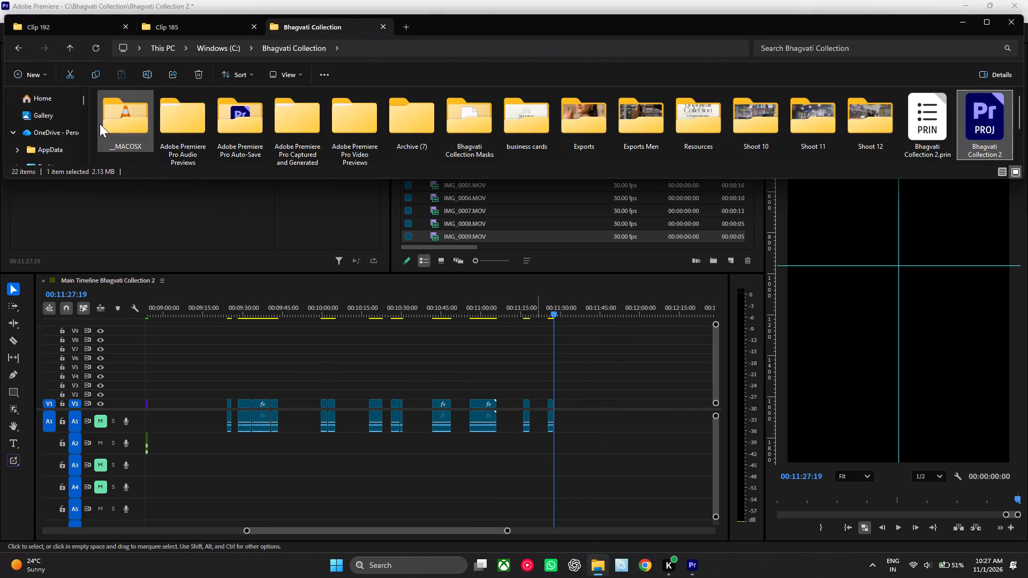
scroll(49, 140, down, 3)
click(49, 140)
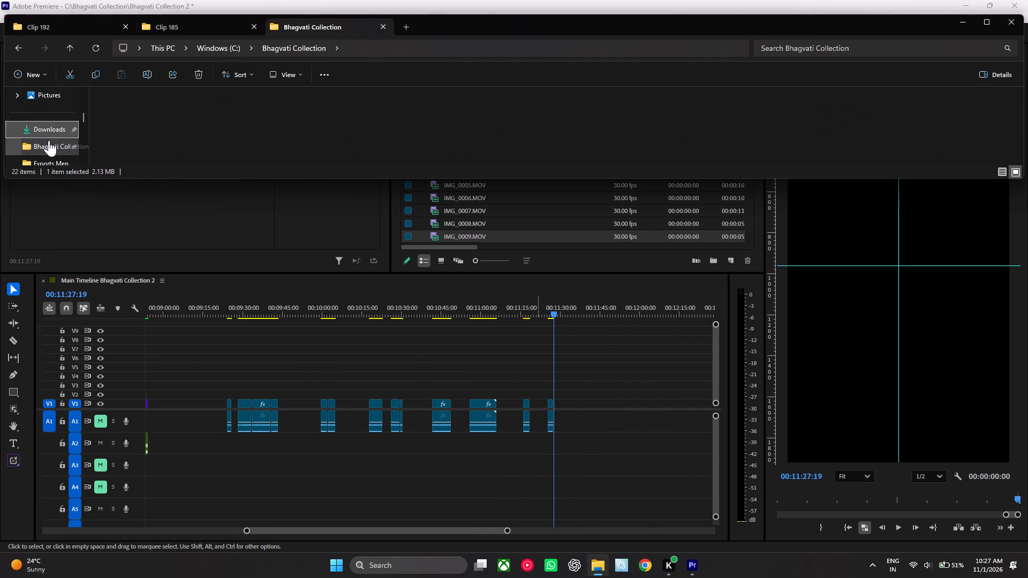
click(194, 130)
key(s)
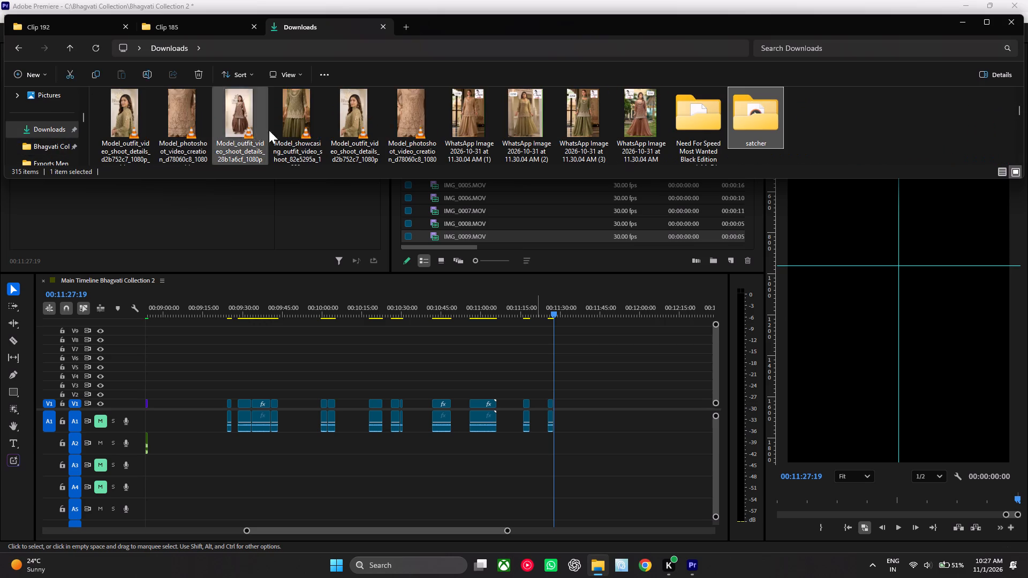
double_click(765, 113)
scroll(229, 130, down, 5)
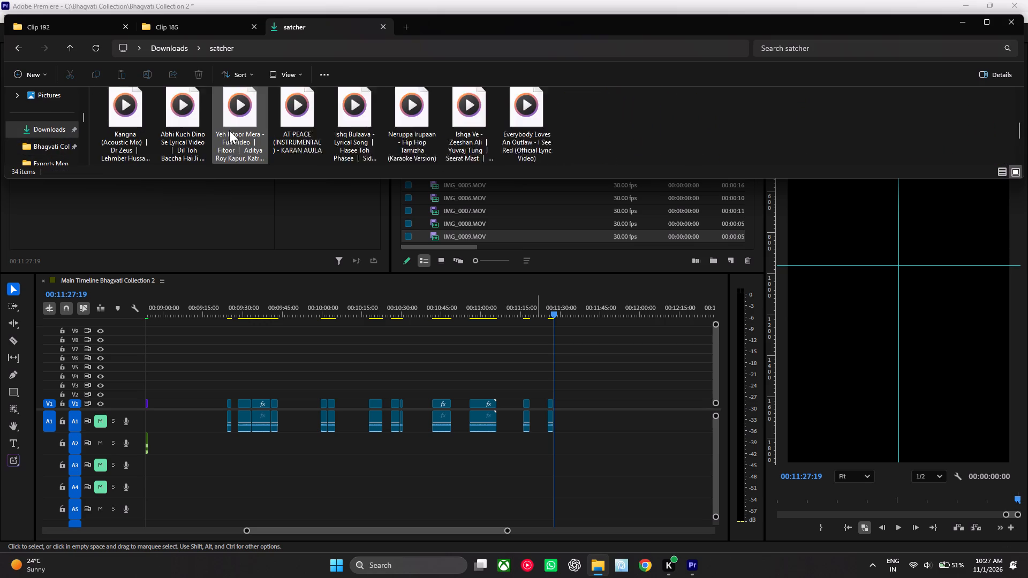
scroll(226, 130, down, 4)
scroll(222, 130, up, 1)
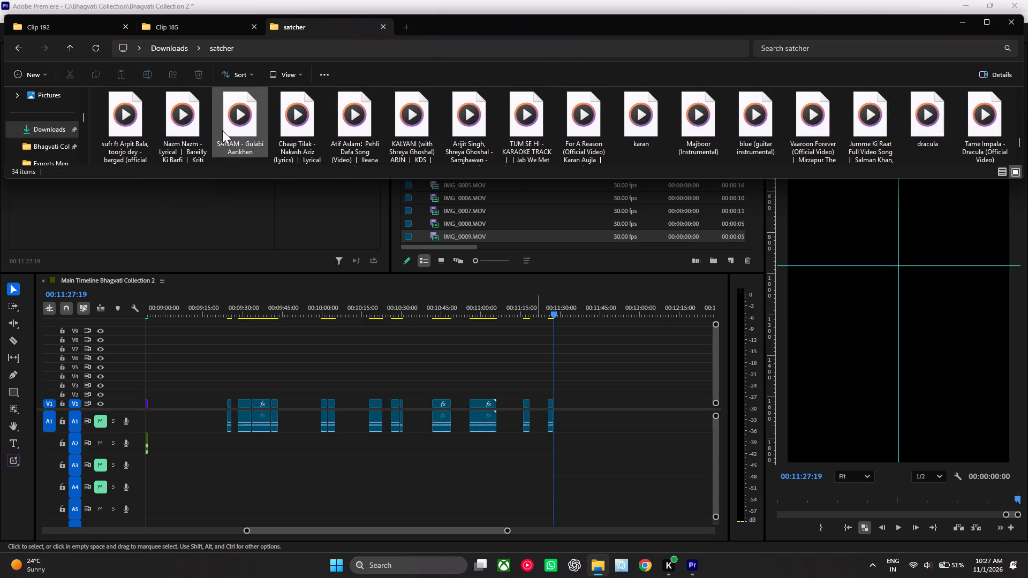
drag(134, 128, 315, 444)
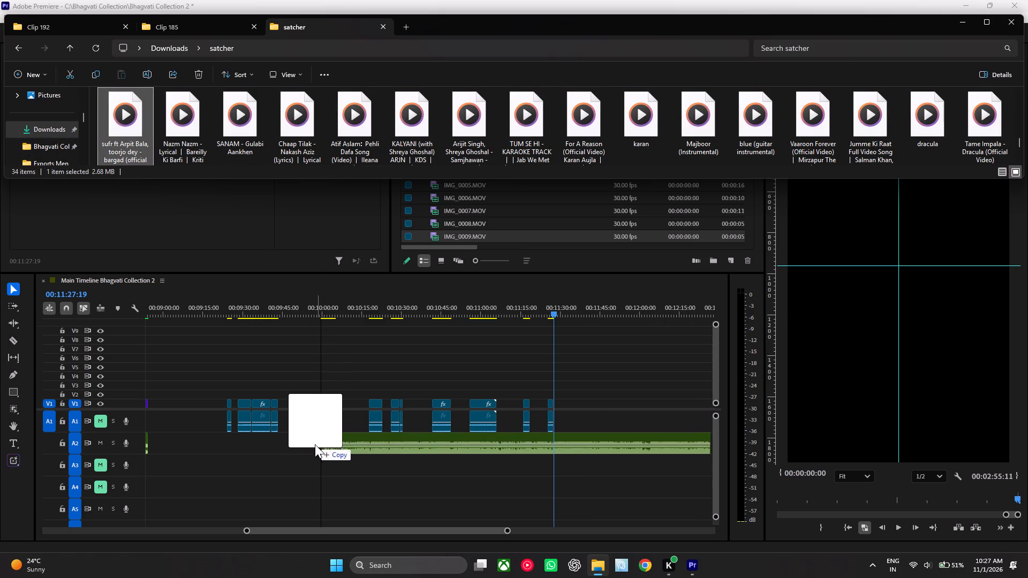
drag(315, 444, 314, 445)
Play the song on A2 with the clips from about 00:10:30 and adjust the system volume while listening.
click(404, 309)
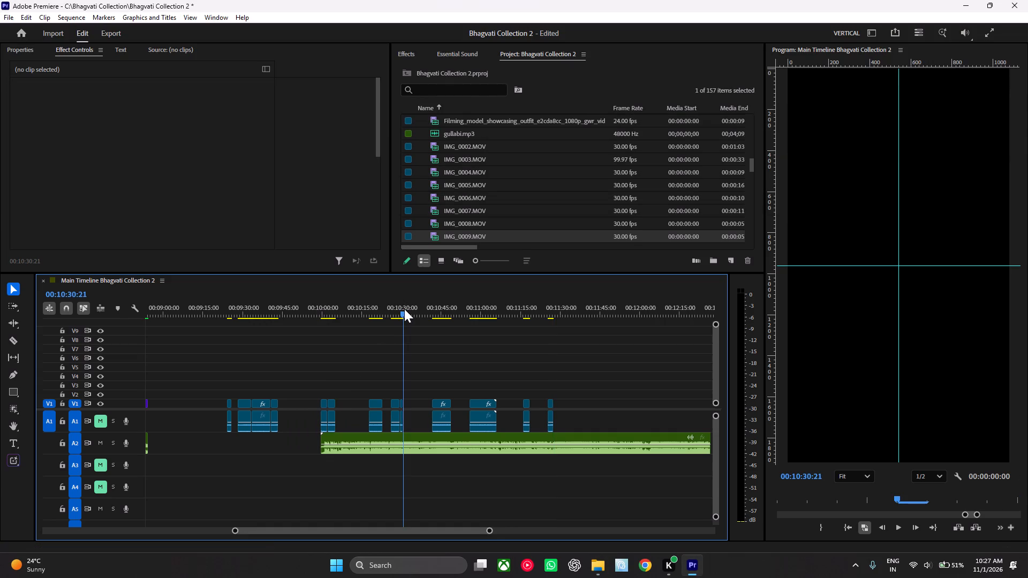
key(space)
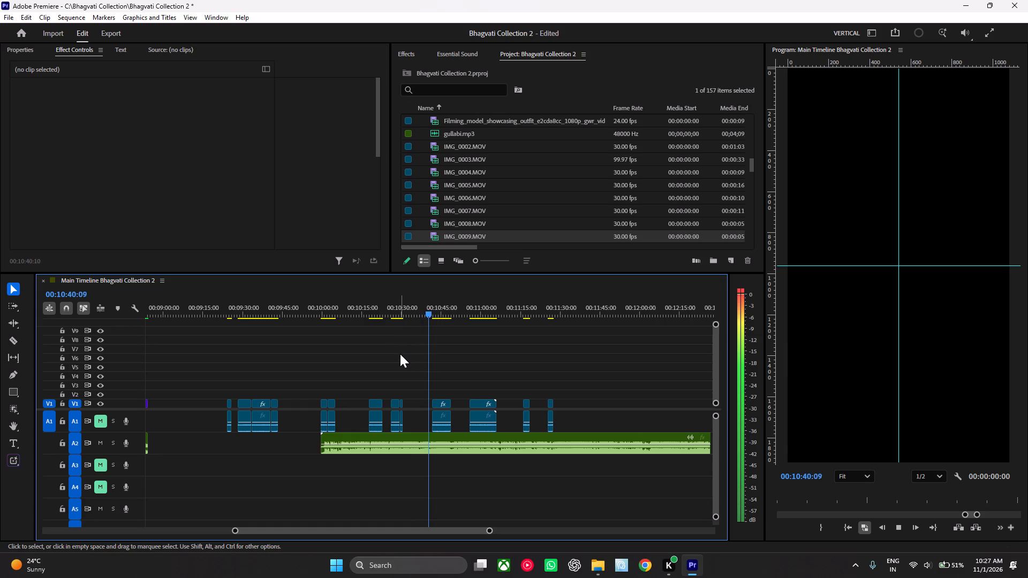
scroll(923, 566, up, 4)
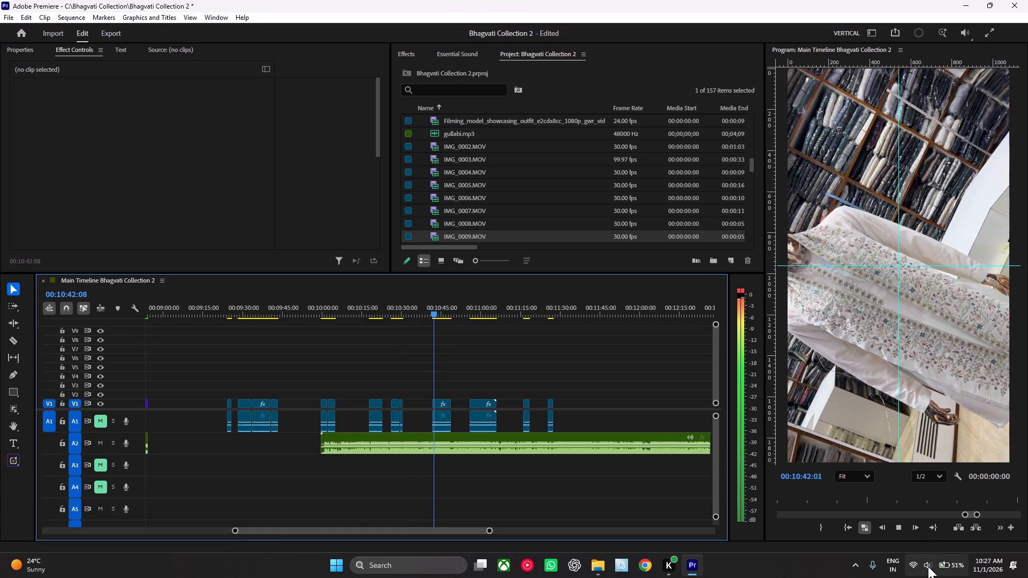
scroll(928, 566, up, 2)
scroll(928, 566, up, 20)
scroll(928, 566, up, 2)
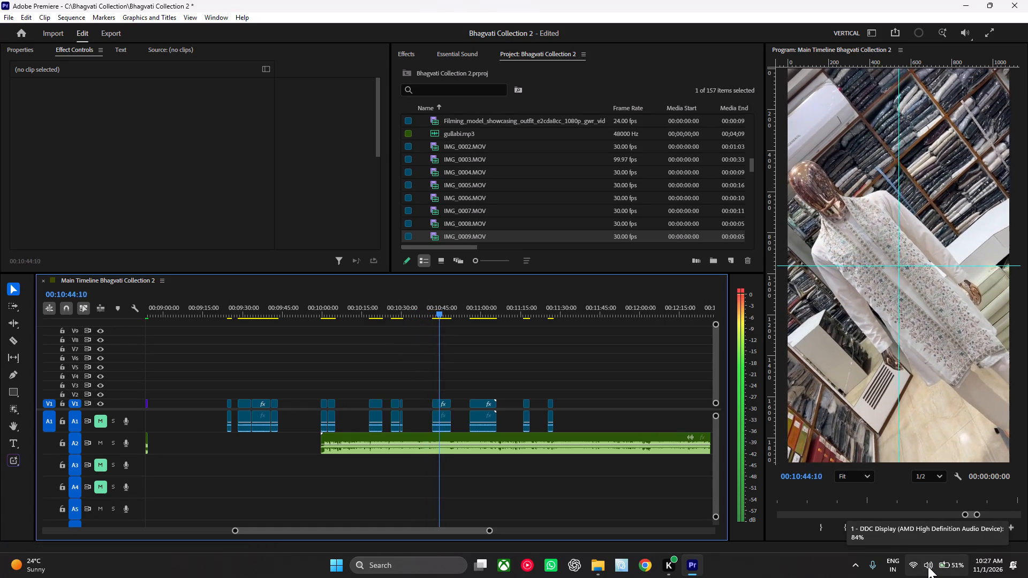
scroll(928, 566, up, 11)
scroll(928, 566, down, 20)
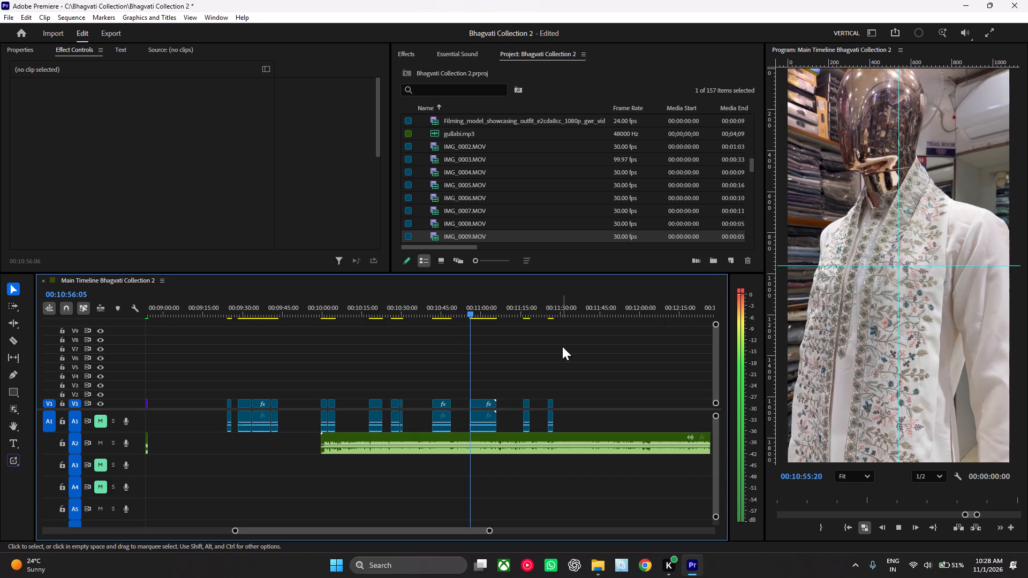
key(space)
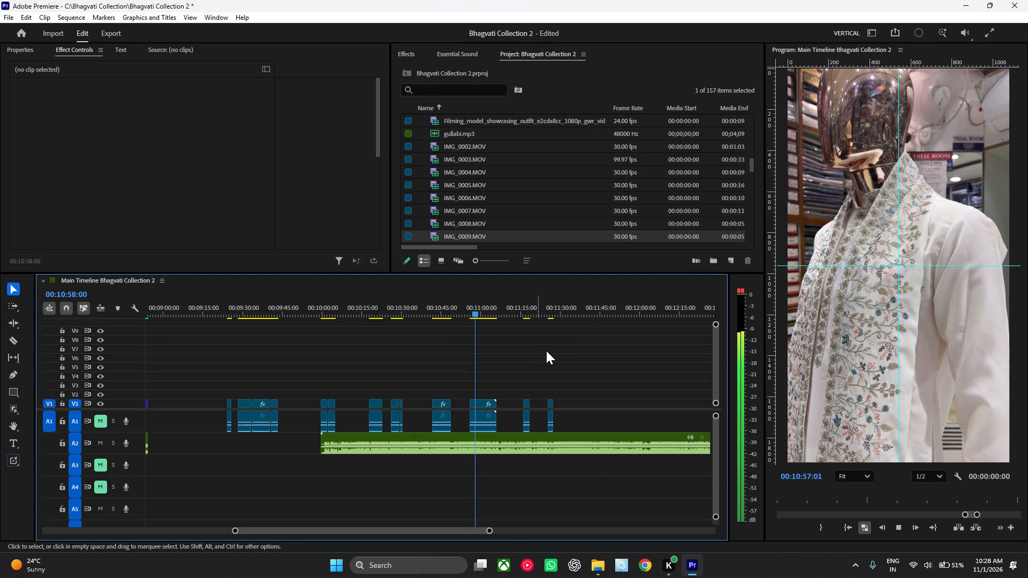
Audition the A2 song from about 00:11:33 and from about 00:10:31, toggling the track's mute on and off to check its sound.
click(569, 313)
key(space)
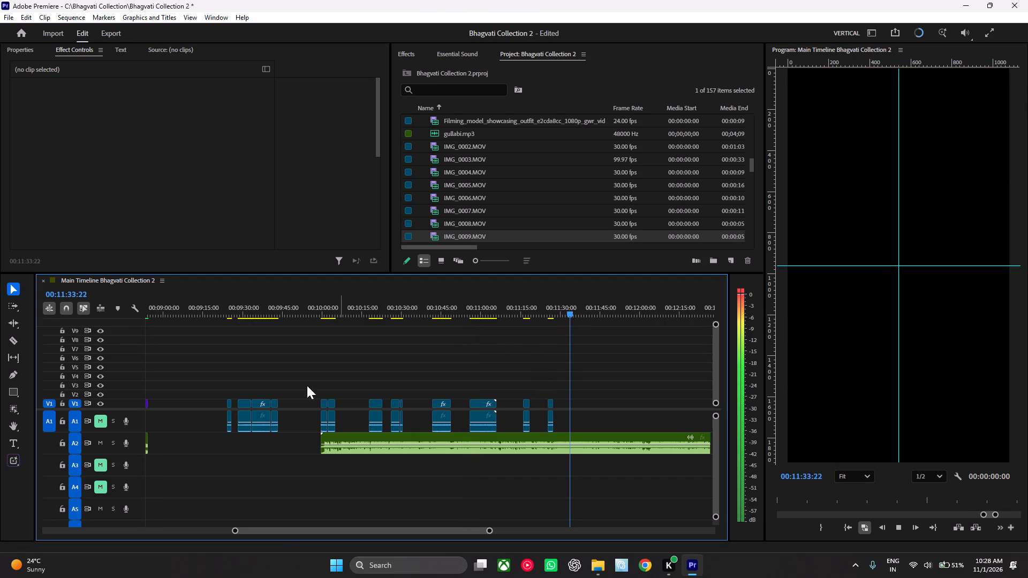
click(100, 447)
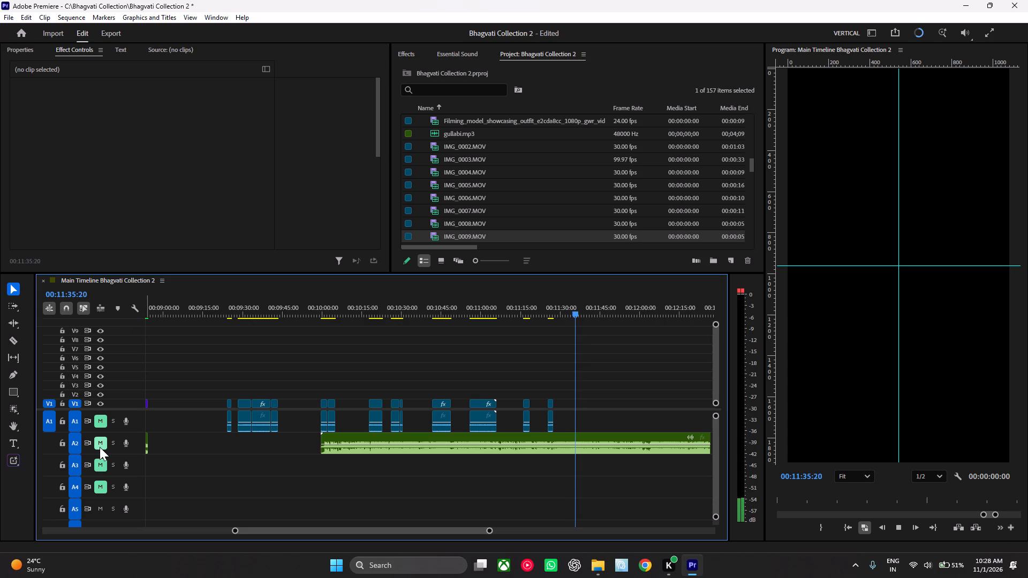
click(100, 447)
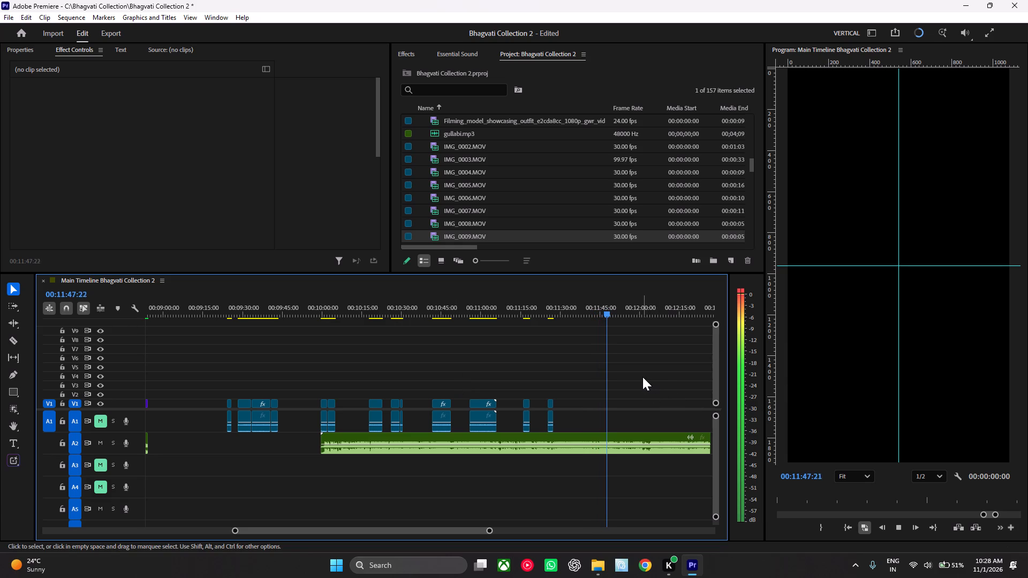
key(space)
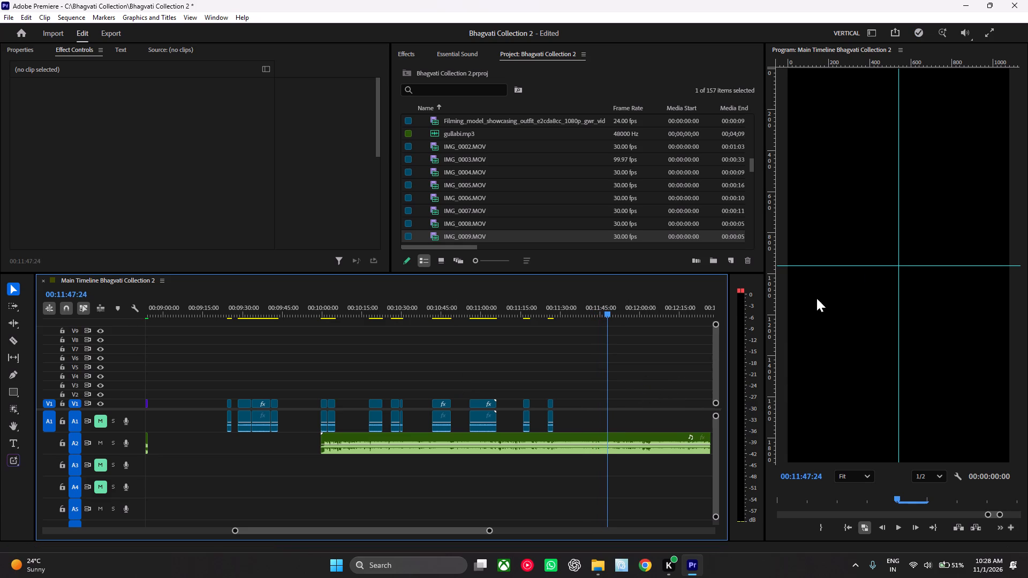
click(972, 33)
click(972, 33)
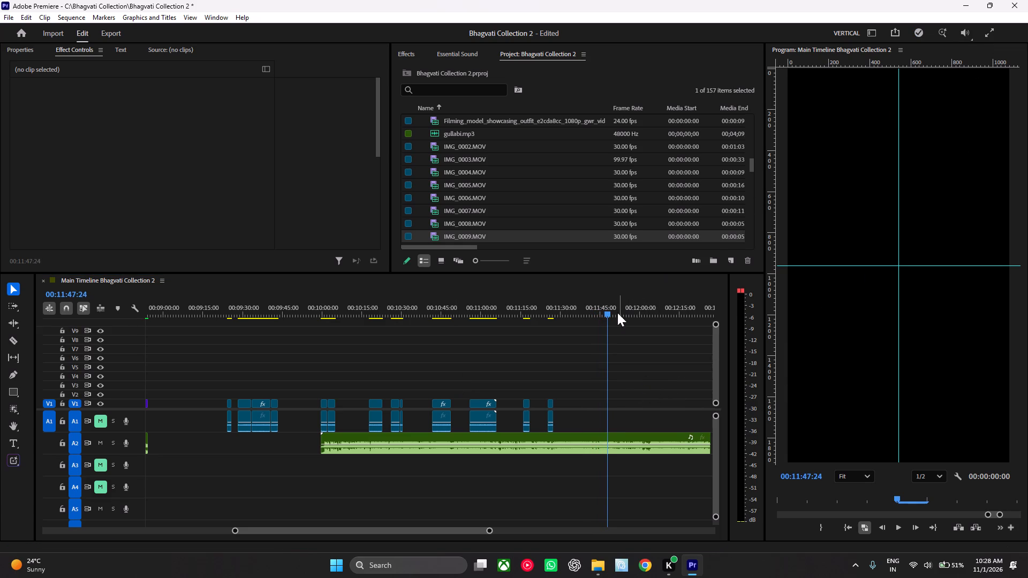
click(404, 303)
key(space)
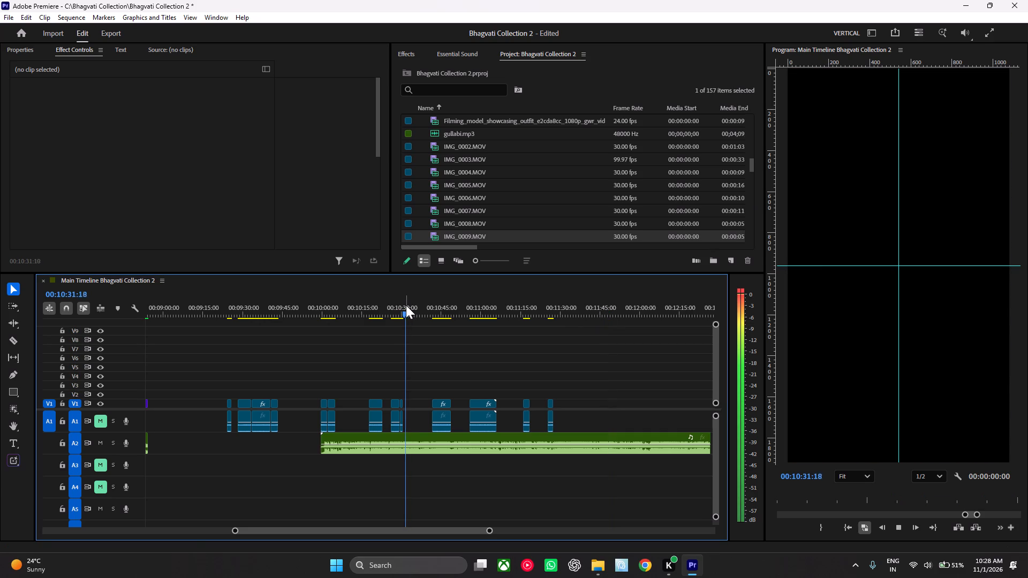
key(space)
Unmute audio track A3 and check playback briefly.
click(102, 462)
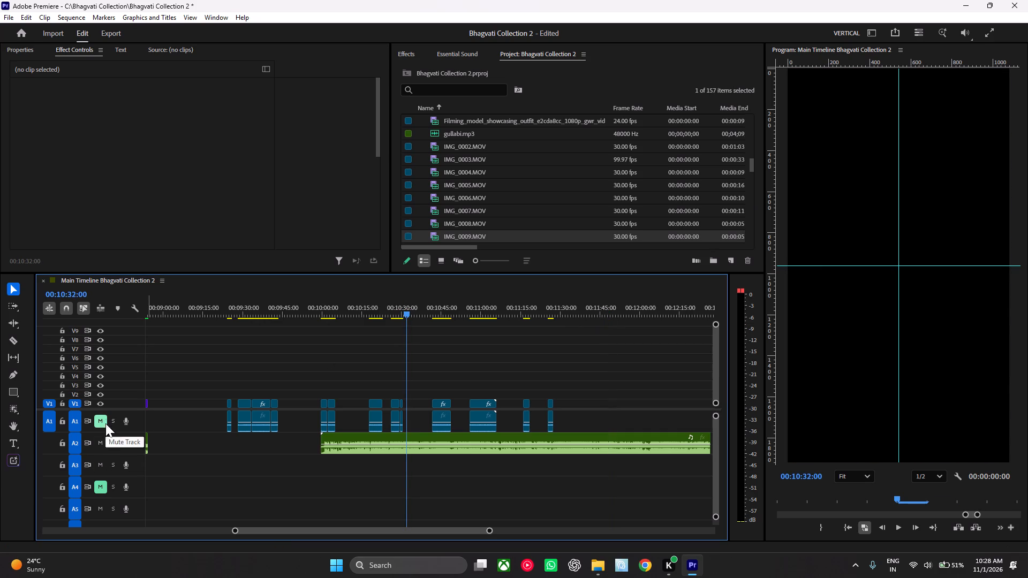
key(space)
key(space)
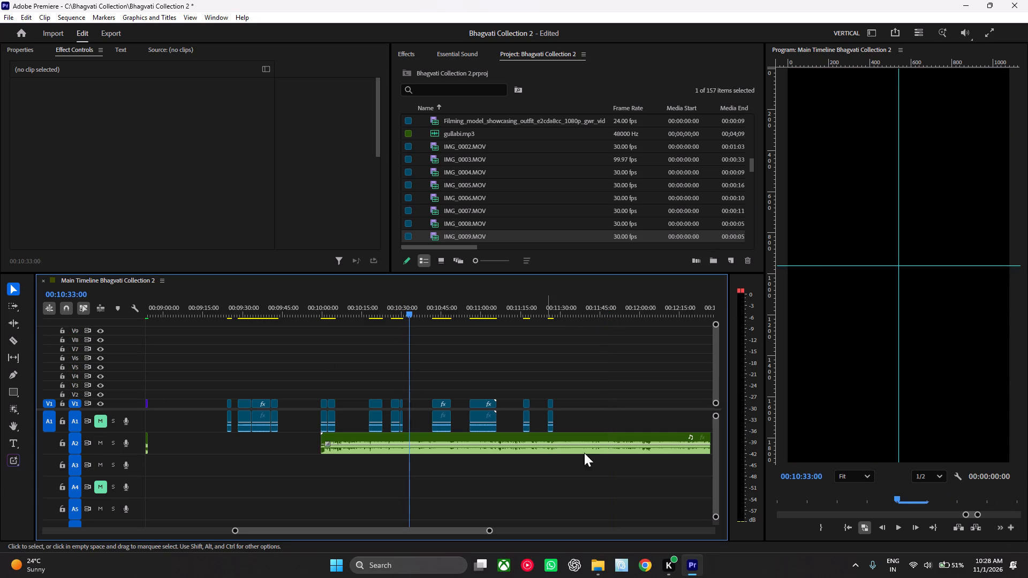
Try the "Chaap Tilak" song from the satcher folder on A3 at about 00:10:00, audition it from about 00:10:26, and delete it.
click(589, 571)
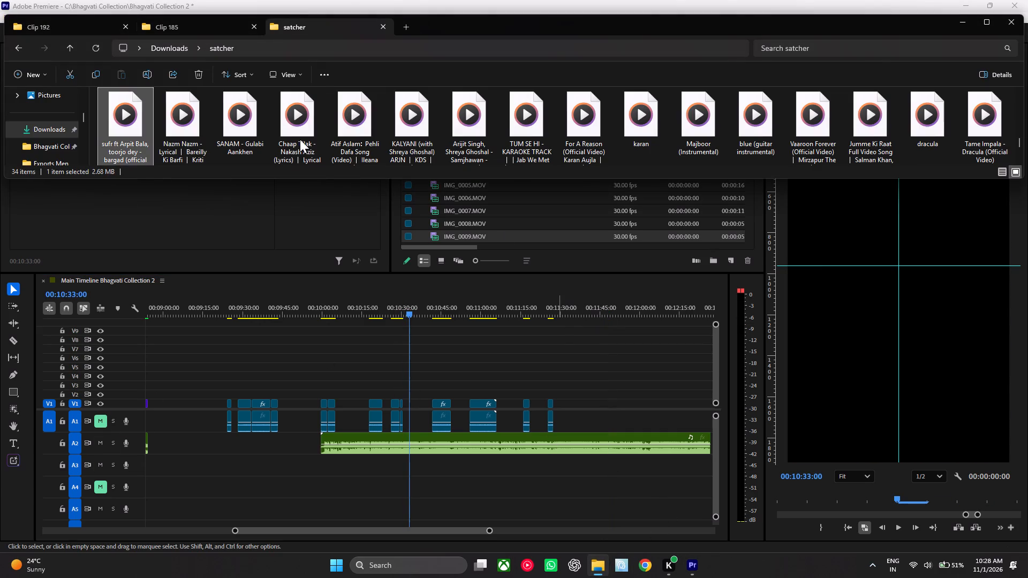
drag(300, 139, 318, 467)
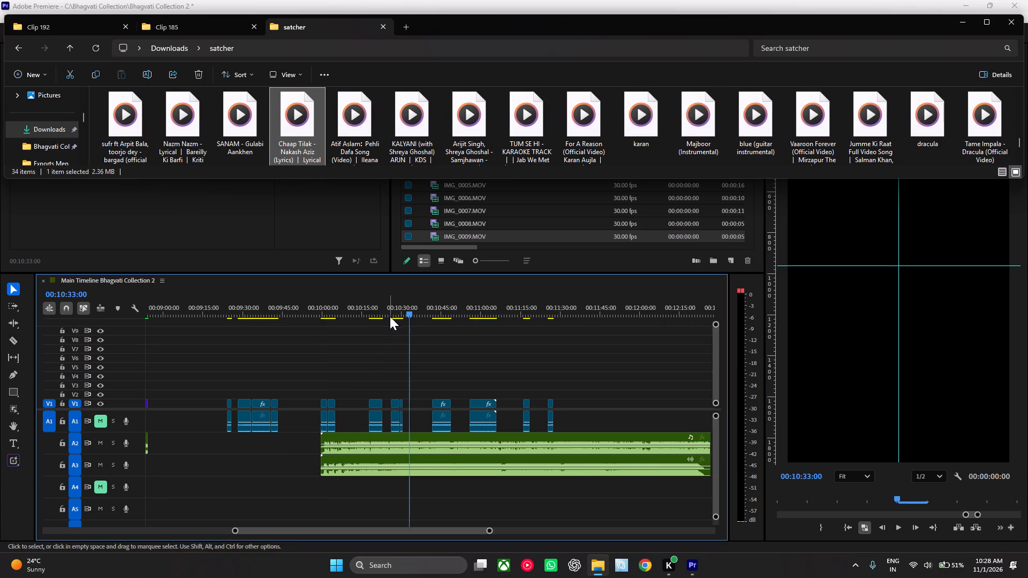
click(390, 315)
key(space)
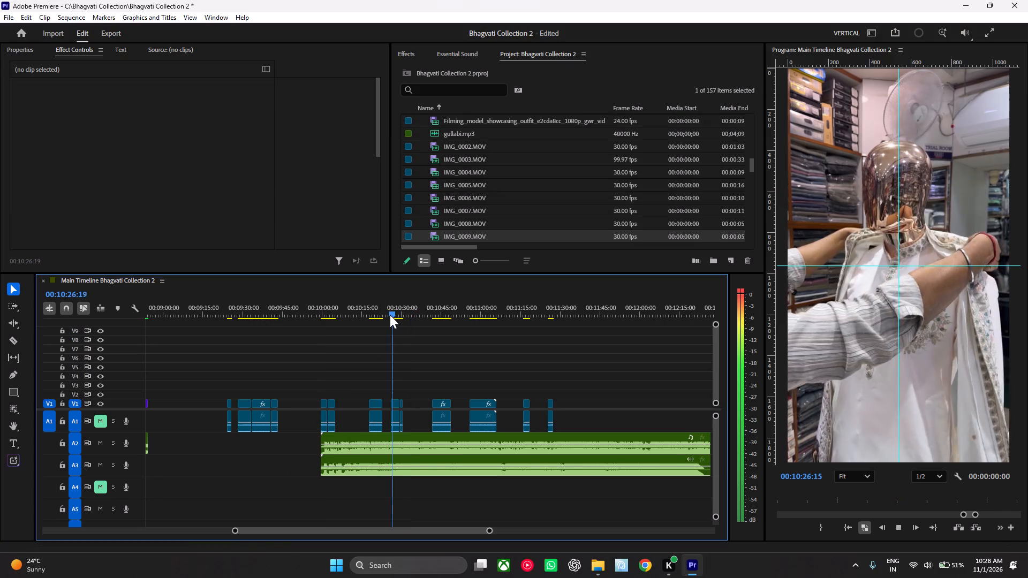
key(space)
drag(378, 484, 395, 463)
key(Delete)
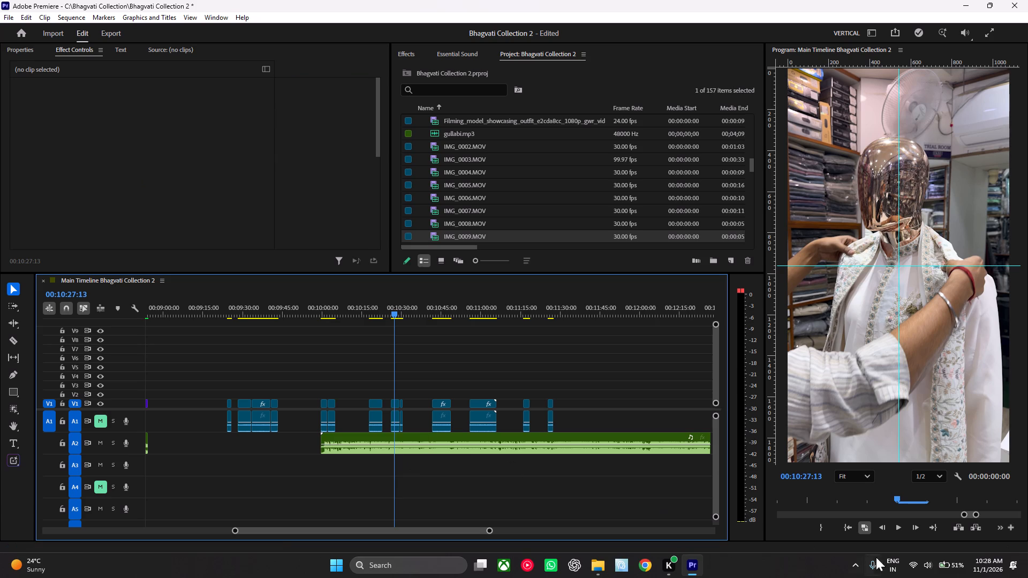
Open the system's quick settings to check the sound output.
click(935, 562)
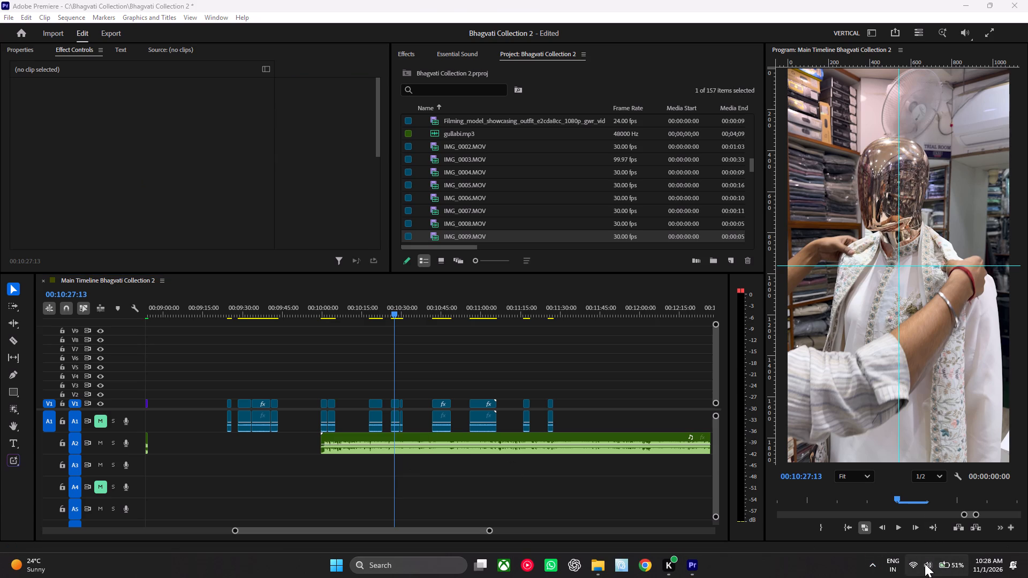
click(925, 564)
click(925, 564)
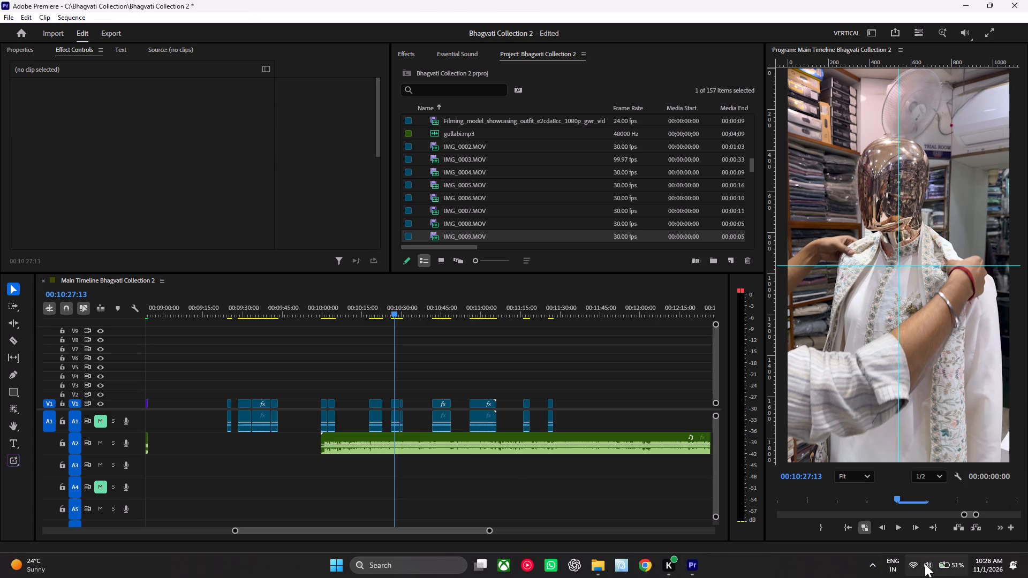